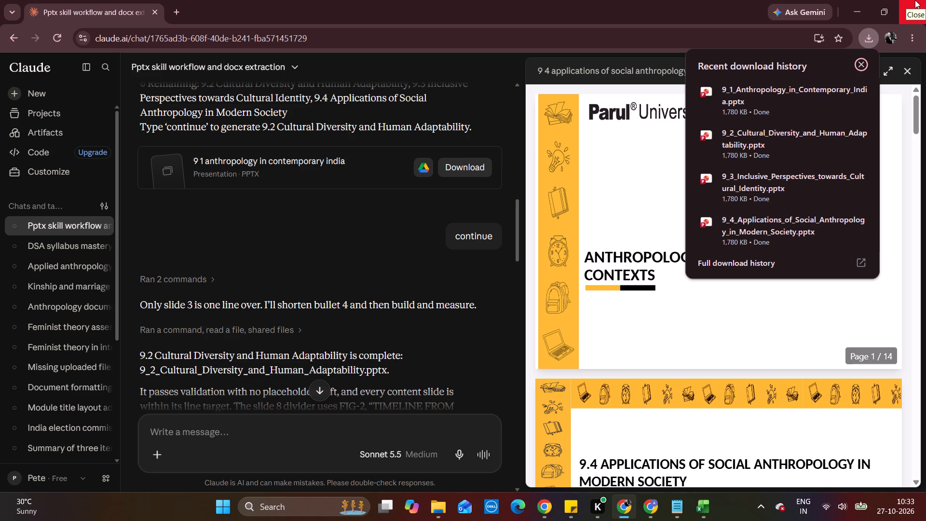
{"action": "left_click", "coordinate": [915, 0]}
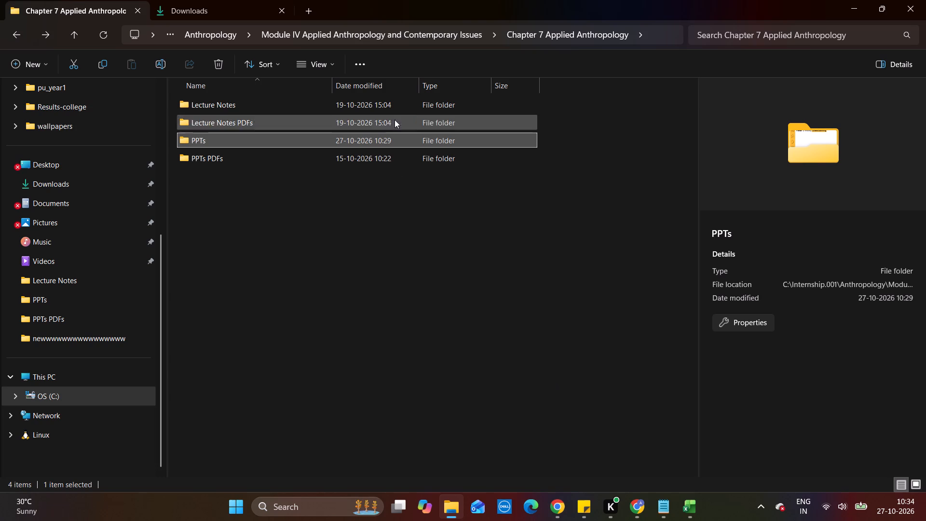
Move the four downloaded 9_1 to 9_4 presentations from Downloads into the PPTs folder of Chapter 9 Anthropology in Contemporary Contexts.
{"action": "left_click", "coordinate": [494, 30]}
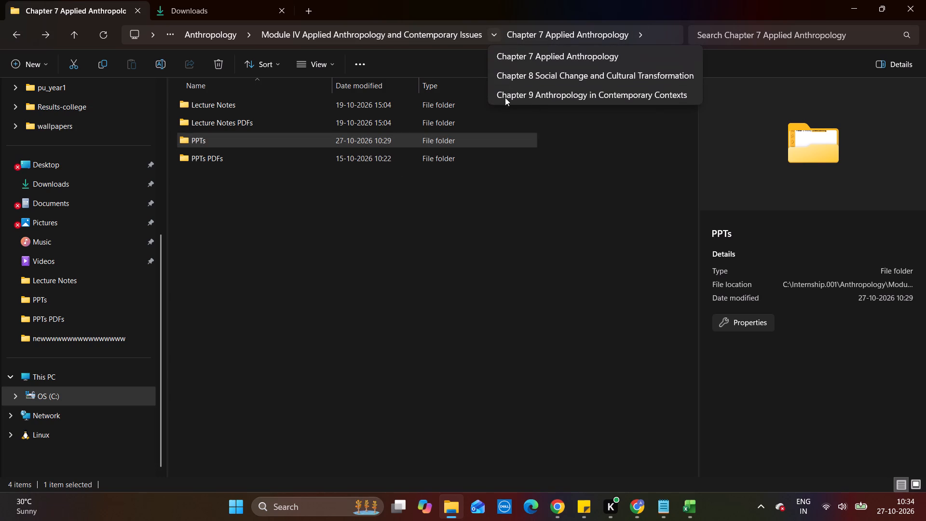
{"action": "left_click", "coordinate": [505, 94]}
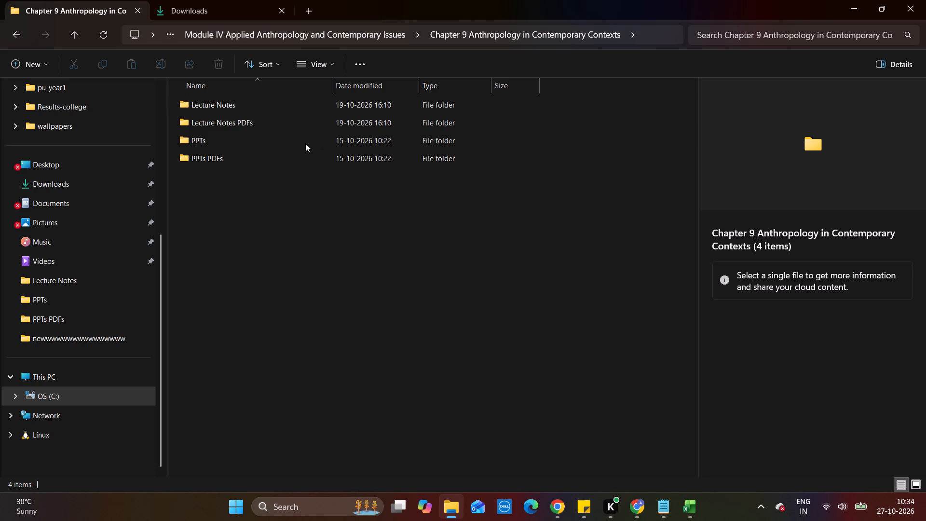
{"action": "double_click", "coordinate": [280, 143]}
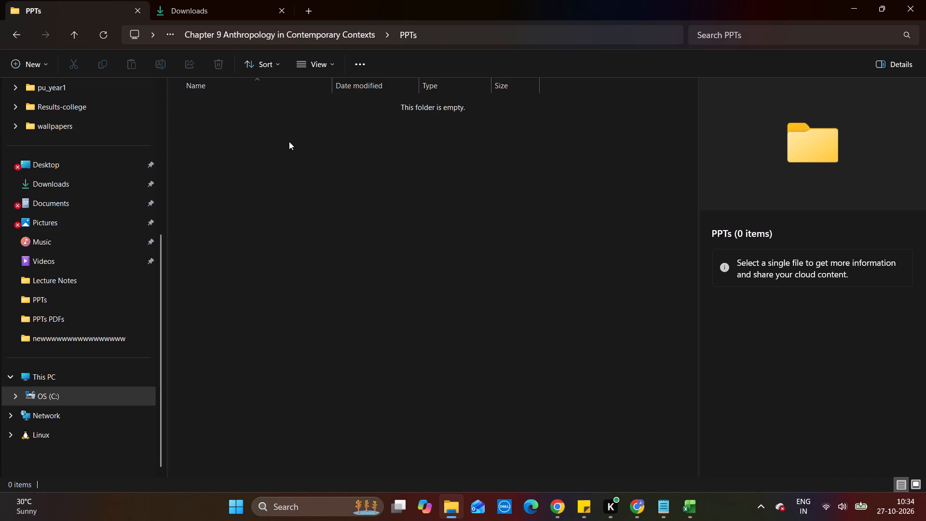
{"action": "left_click", "coordinate": [218, 0]}
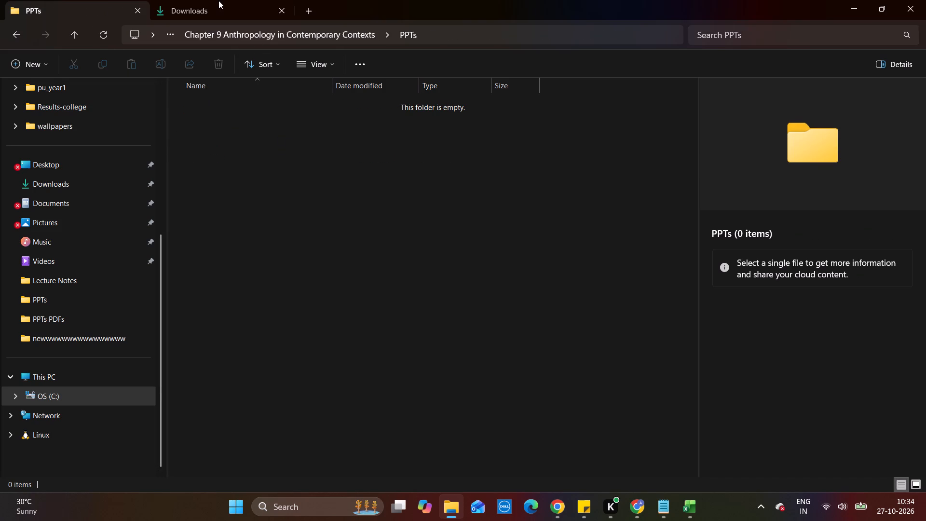
{"action": "left_click", "coordinate": [221, 10]}
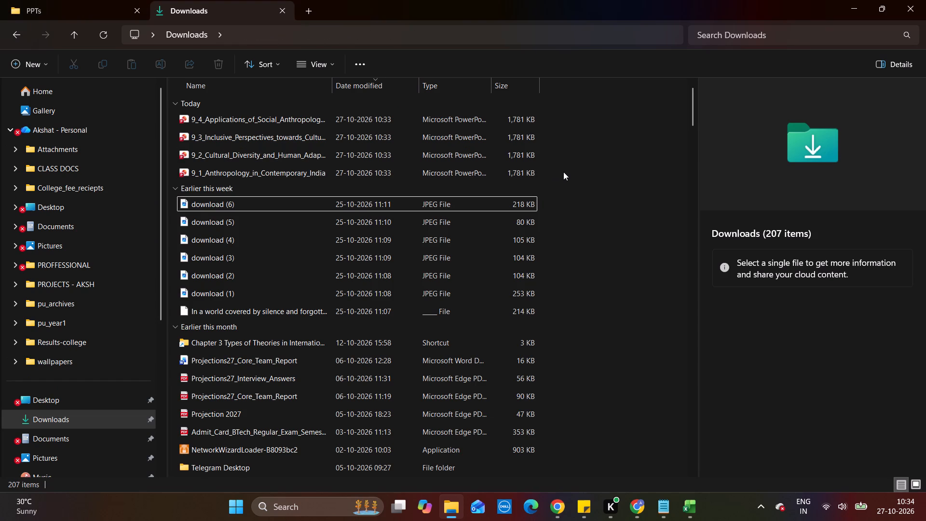
{"action": "left_click_drag", "start_coordinate": [563, 172], "coordinate": [328, 113]}
{"action": "left_click", "coordinate": [65, 62]}
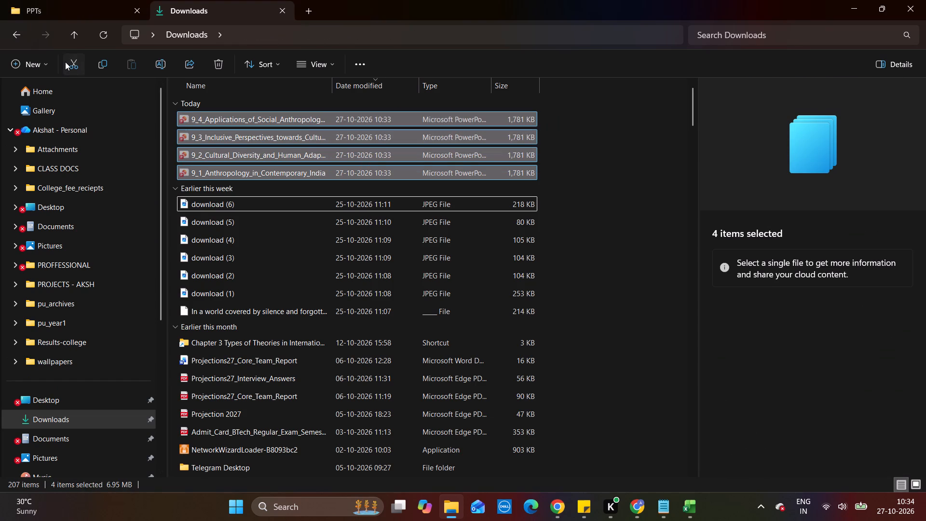
{"action": "left_click", "coordinate": [67, 14]}
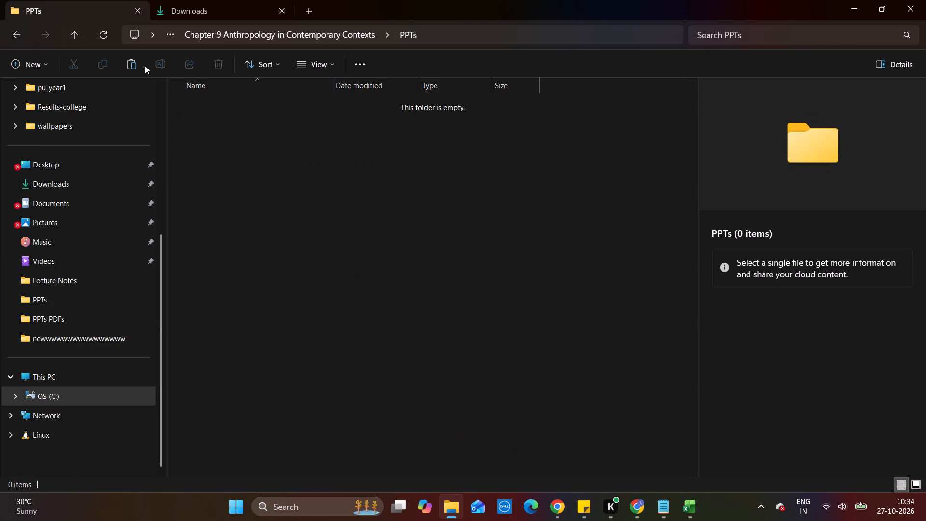
{"action": "left_click", "coordinate": [132, 67]}
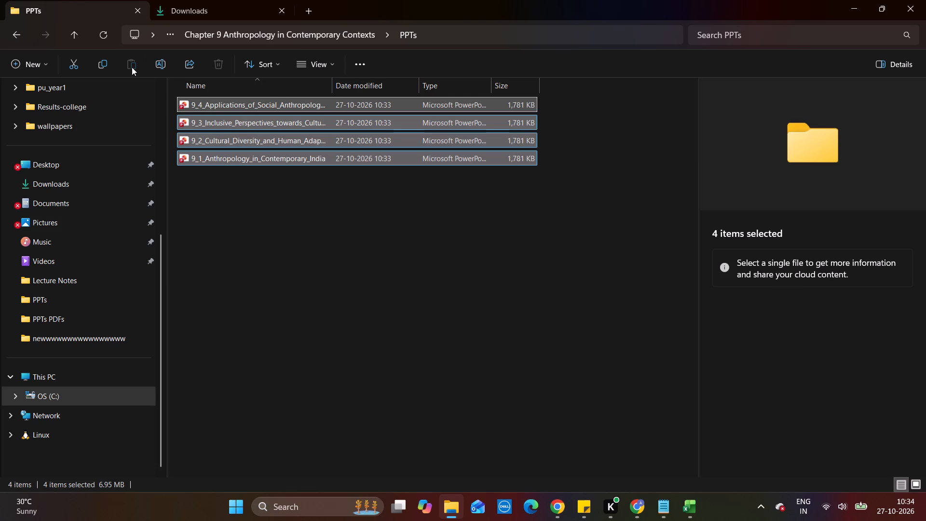
{"action": "left_click", "coordinate": [319, 300]}
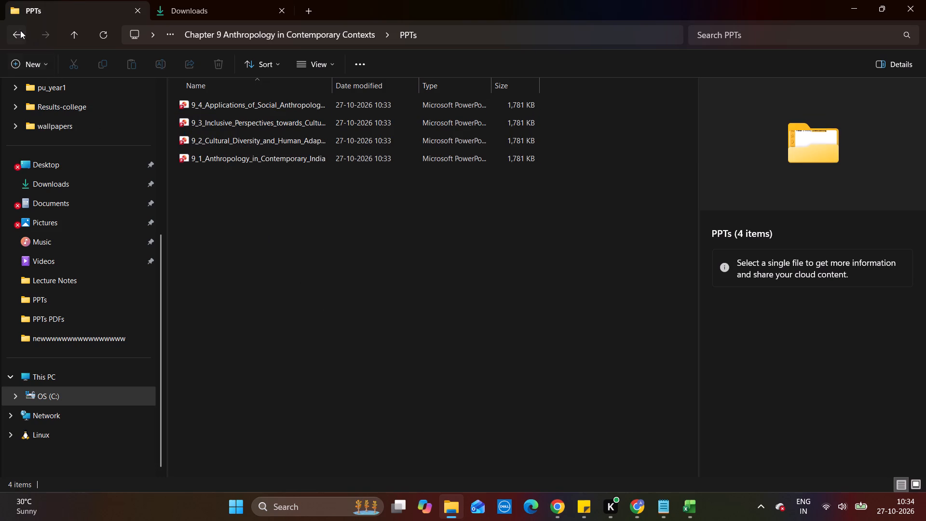
Check Chapter 4 Kinship and Marriage's PPTs PDFs folder in Module II, and open 4_3_Functions_of_Family from its PPTs folder.
{"action": "left_click", "coordinate": [19, 30]}
{"action": "left_click", "coordinate": [19, 30]}
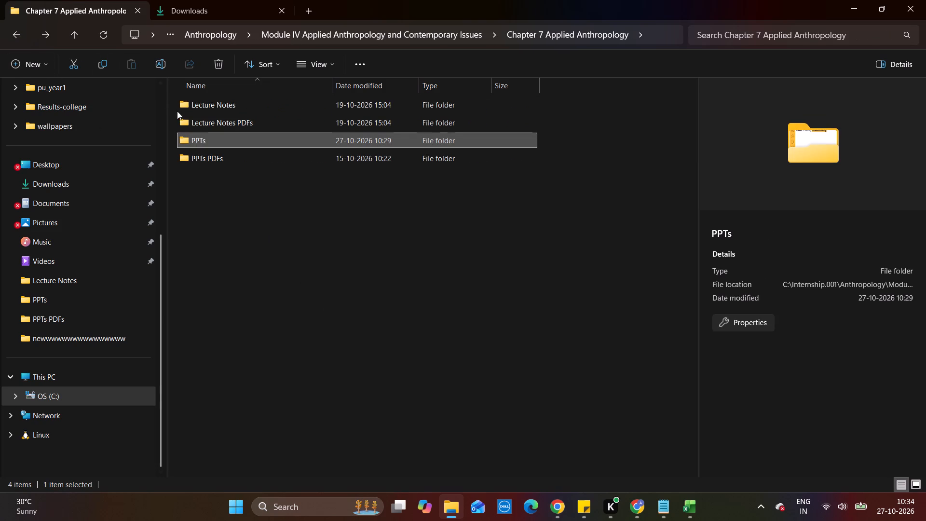
{"action": "left_click", "coordinate": [14, 27]}
{"action": "left_click", "coordinate": [14, 27]}
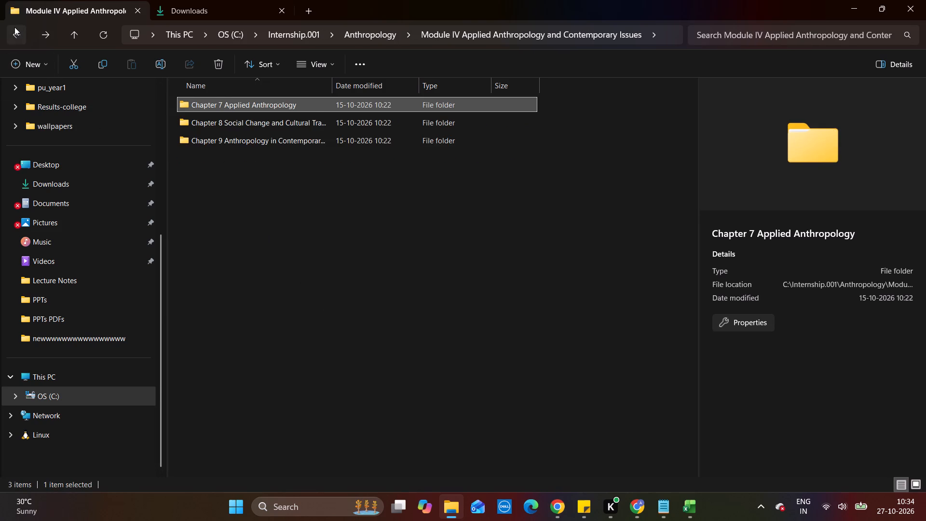
{"action": "double_click", "coordinate": [221, 121]}
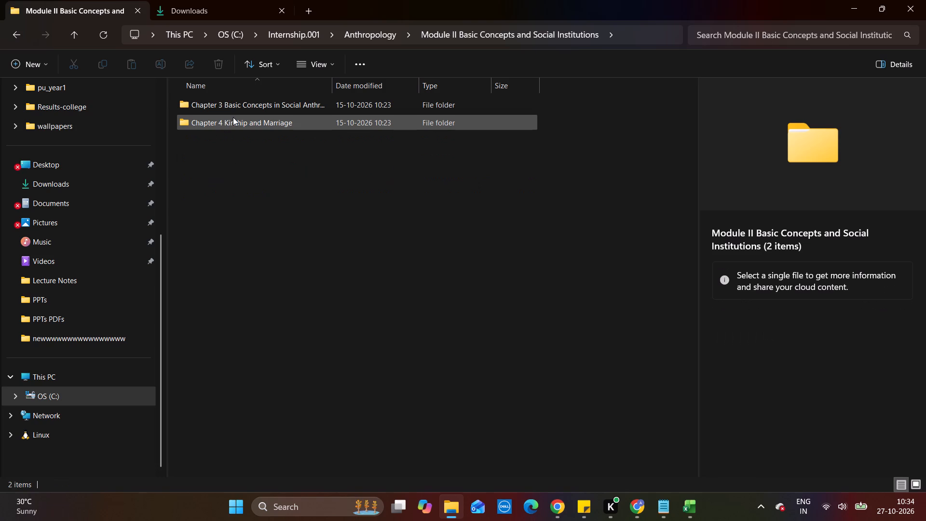
{"action": "double_click", "coordinate": [233, 117]}
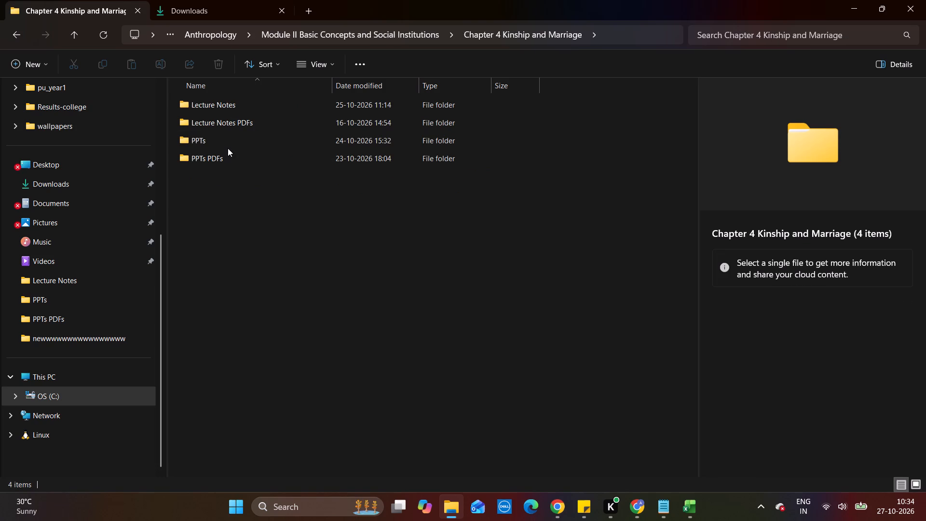
{"action": "left_click", "coordinate": [228, 148]}
{"action": "double_click", "coordinate": [224, 159]}
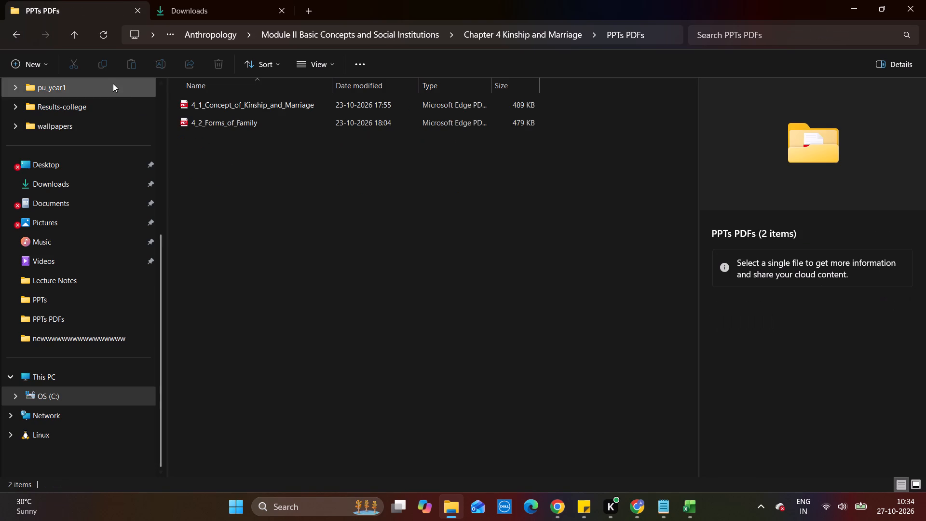
{"action": "left_click", "coordinate": [17, 30]}
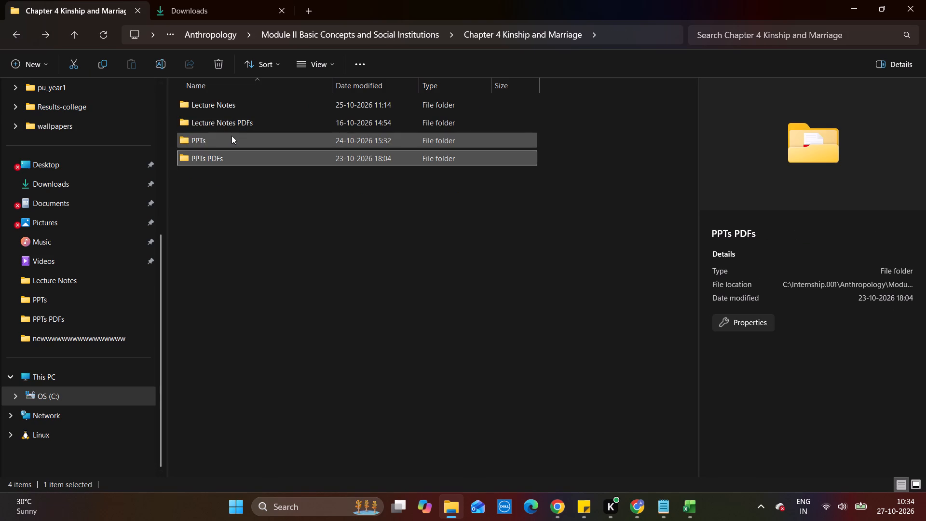
{"action": "double_click", "coordinate": [231, 136]}
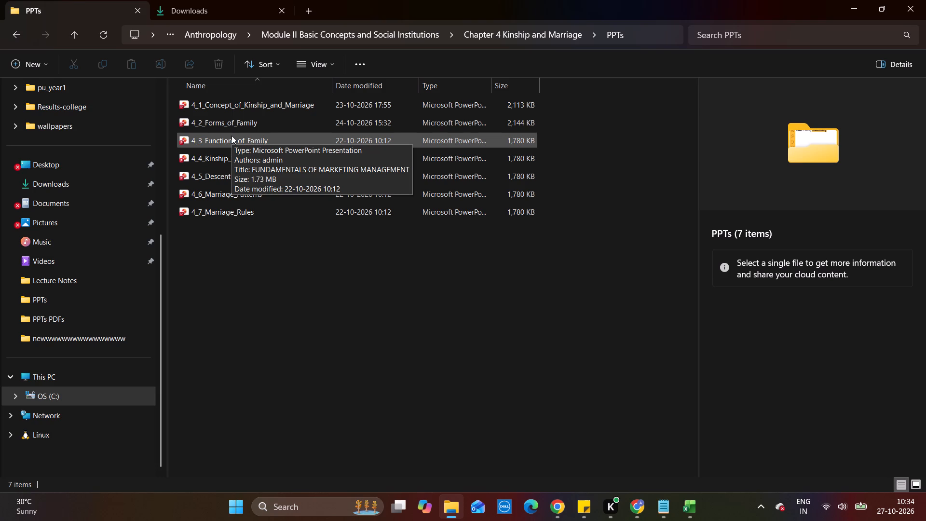
{"action": "double_click", "coordinate": [231, 136]}
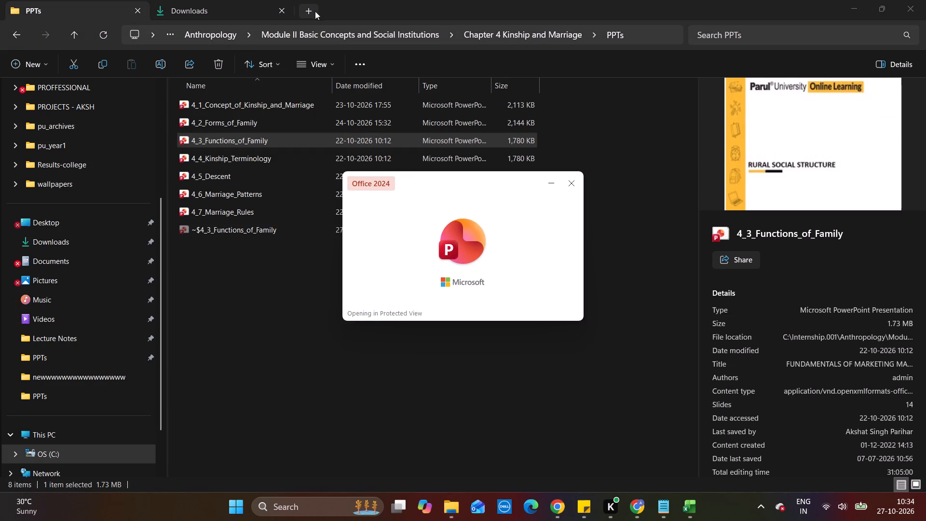
In a new File Explorer tab, open Internship.001 > Anthropology > Module II > Chapter 4 Kinship and Marriage on the C: drive.
{"action": "left_click", "coordinate": [315, 9]}
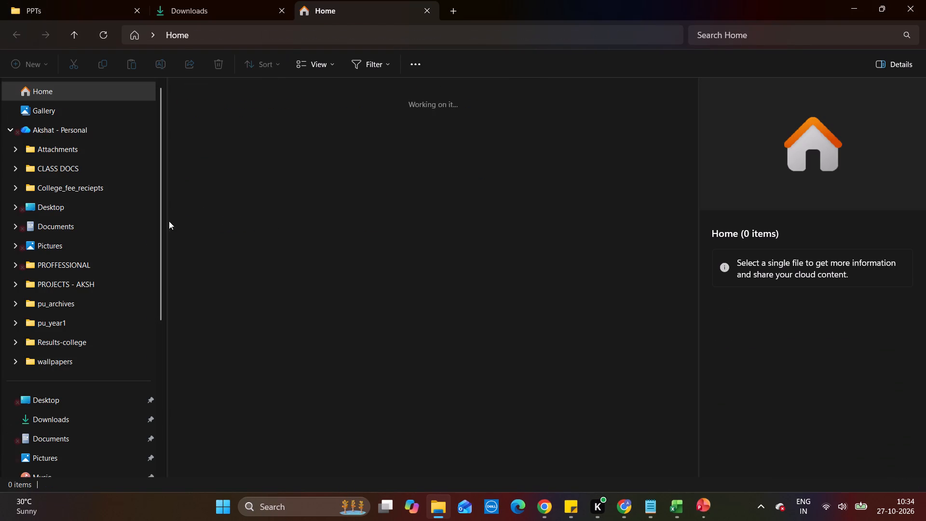
{"action": "scroll", "coordinate": [94, 372], "scroll_direction": "down", "scroll_amount": 3}
{"action": "left_click", "coordinate": [53, 396]}
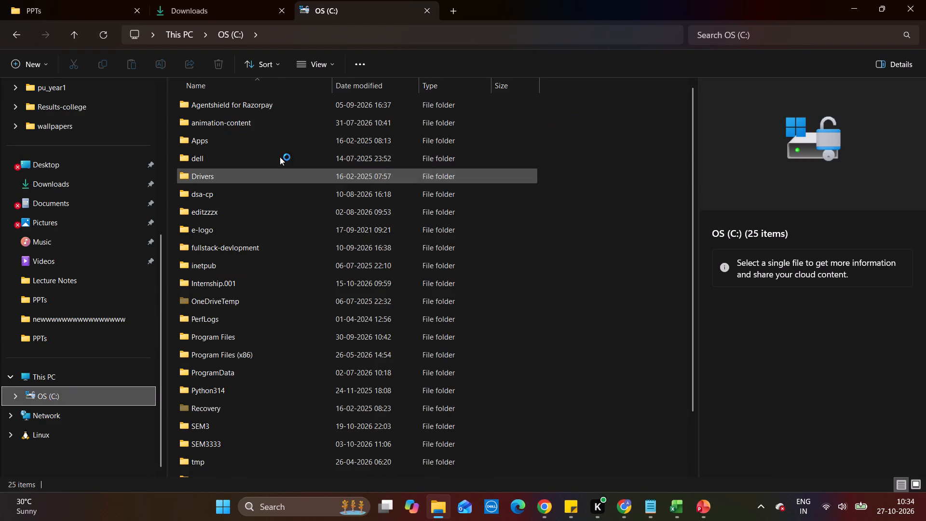
{"action": "left_click", "coordinate": [276, 121]}
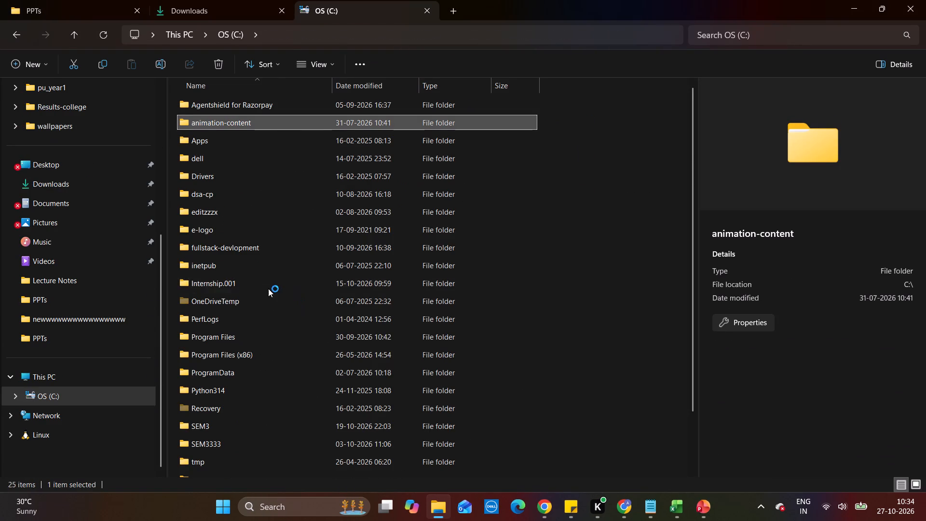
{"action": "double_click", "coordinate": [260, 281]}
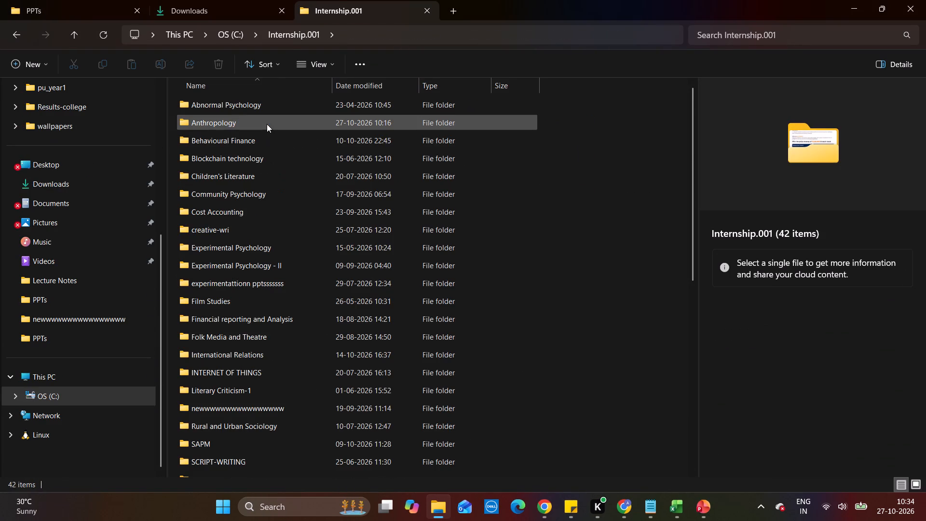
{"action": "double_click", "coordinate": [267, 124]}
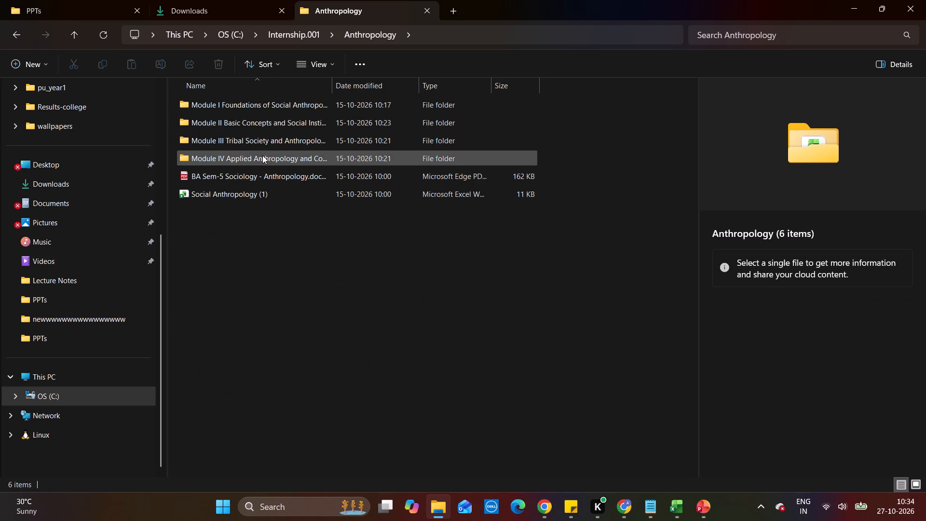
{"action": "double_click", "coordinate": [263, 119]}
{"action": "double_click", "coordinate": [256, 119]}
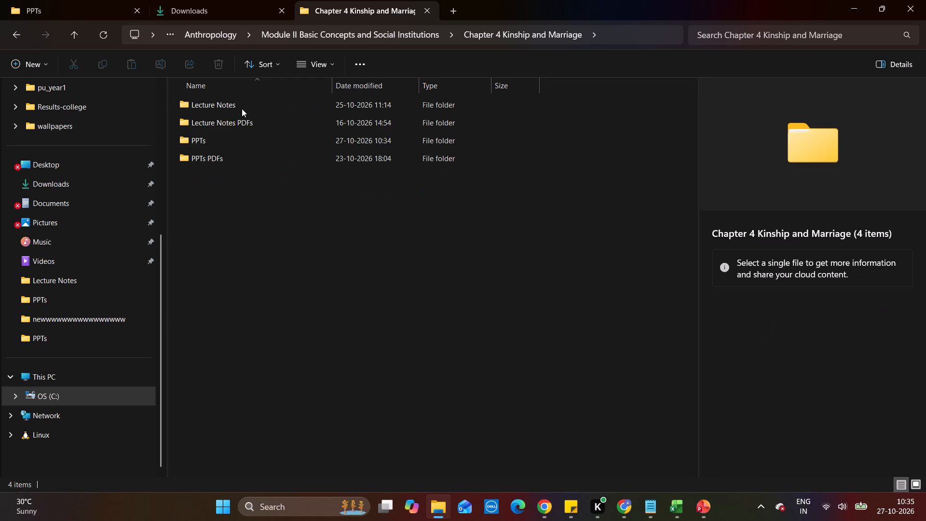
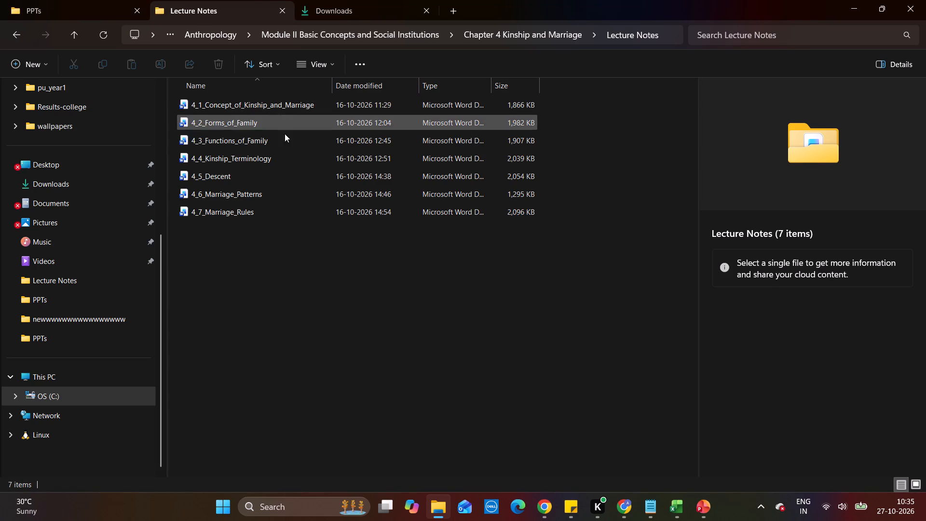
Open the 4_3_Functions_of_Family lecture notes in Word and close the 4_2_Forms_of_Family document.
{"action": "double_click", "coordinate": [285, 144]}
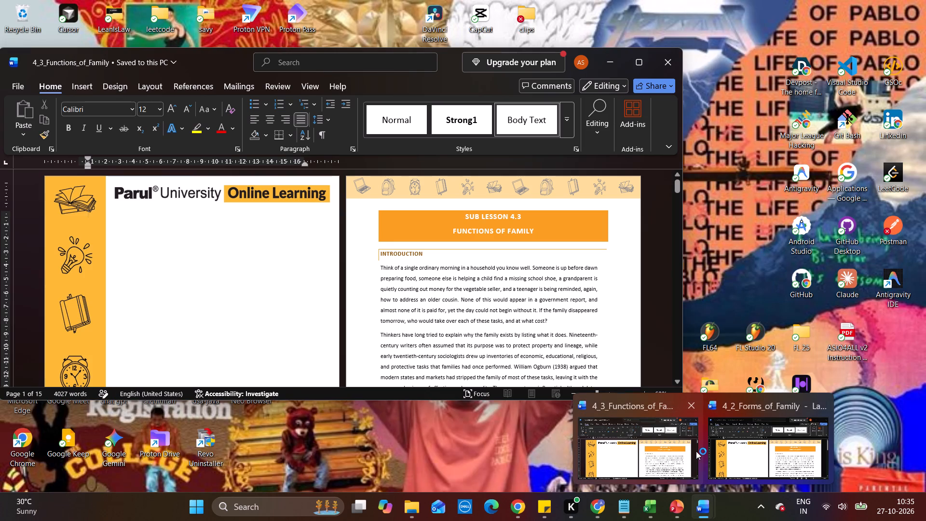
{"action": "left_click", "coordinate": [827, 405]}
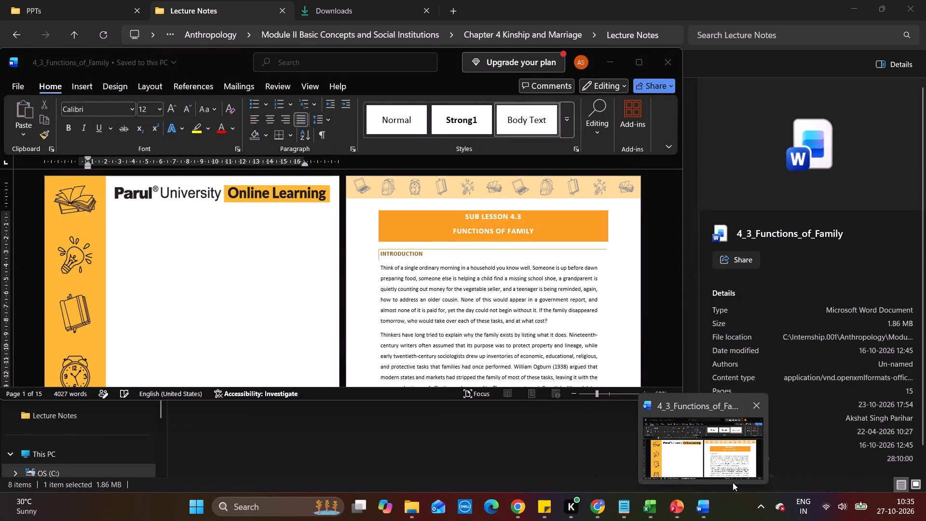
Switch to the 4_3_Functions_of_Family presentation in PowerPoint and enable editing.
{"action": "left_click", "coordinate": [667, 519]}
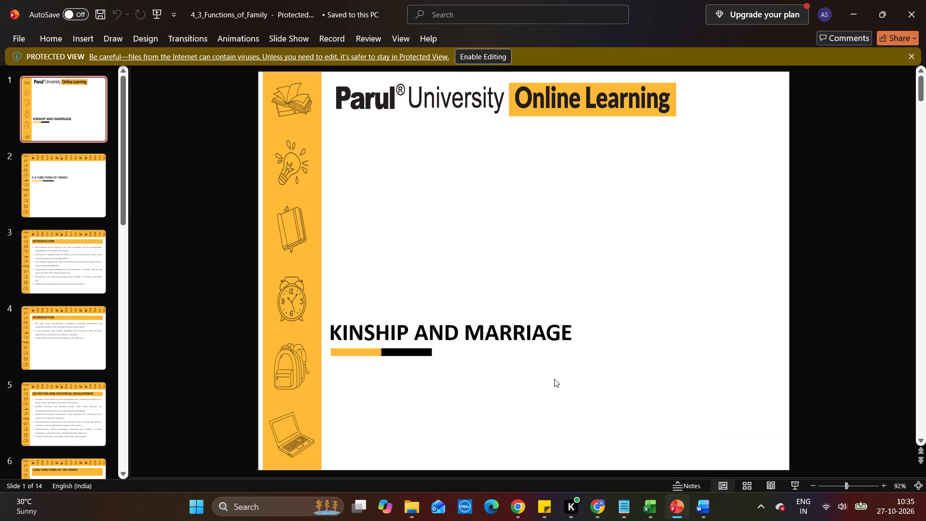
{"action": "left_click", "coordinate": [487, 56]}
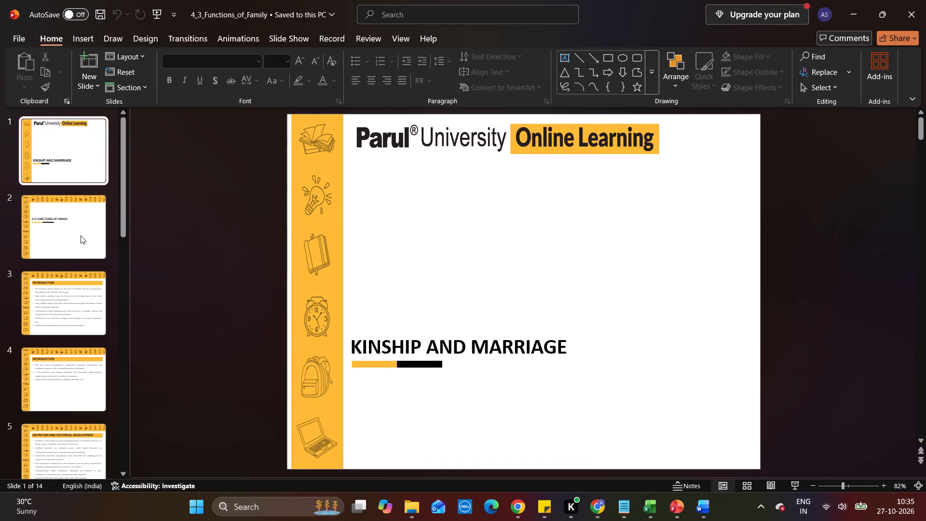
On slide 6, reduce the height of the Core Functions of the Family title box to fit its single line.
{"action": "left_click", "coordinate": [81, 235]}
{"action": "key", "text": "Down"}
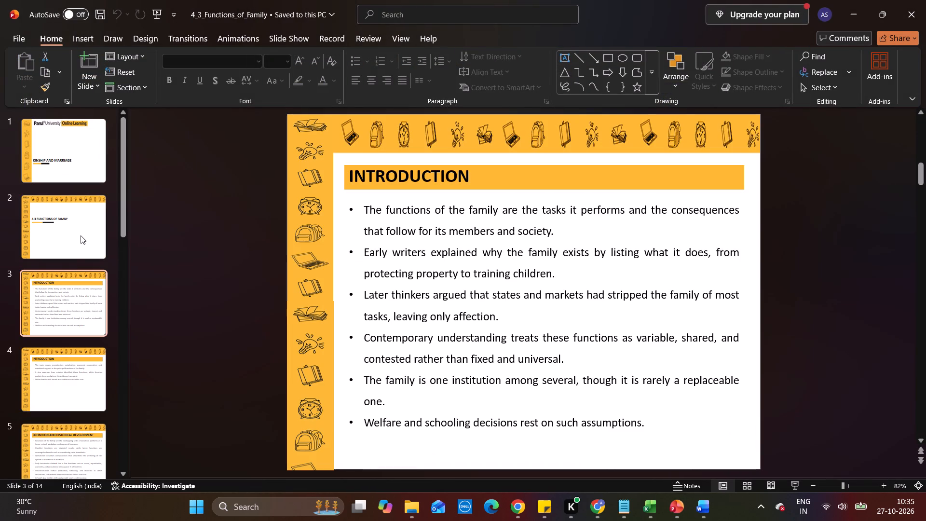
{"action": "key", "text": "Down"}
{"action": "key", "text": "Down"}
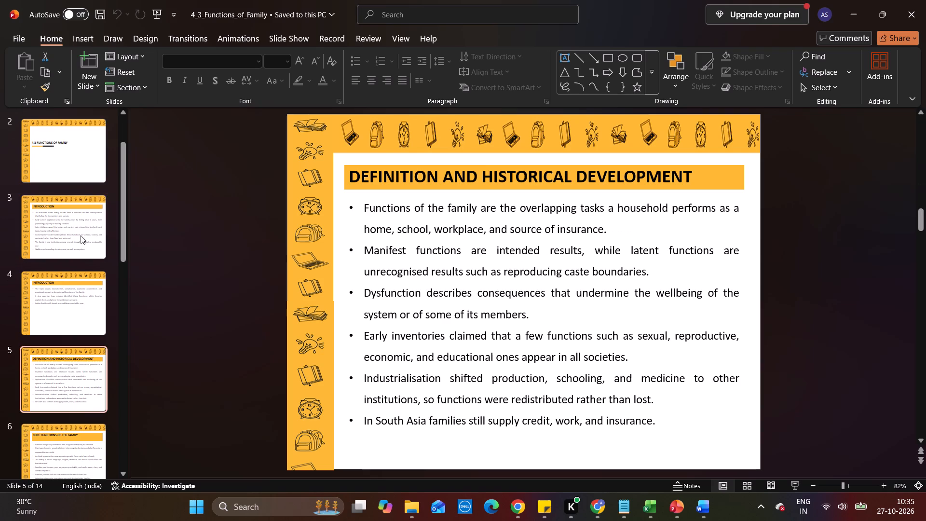
{"action": "key", "text": "Down"}
{"action": "left_click", "coordinate": [541, 213]}
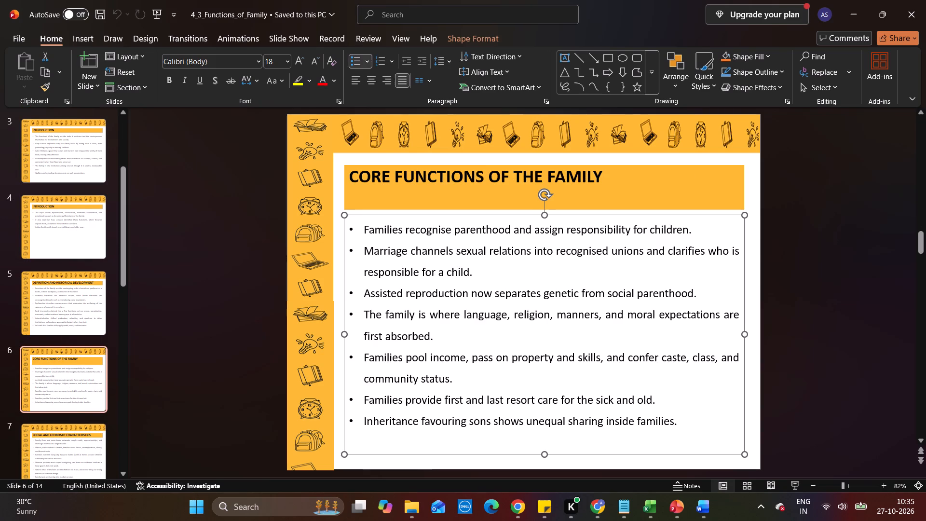
{"action": "left_click", "coordinate": [578, 203]}
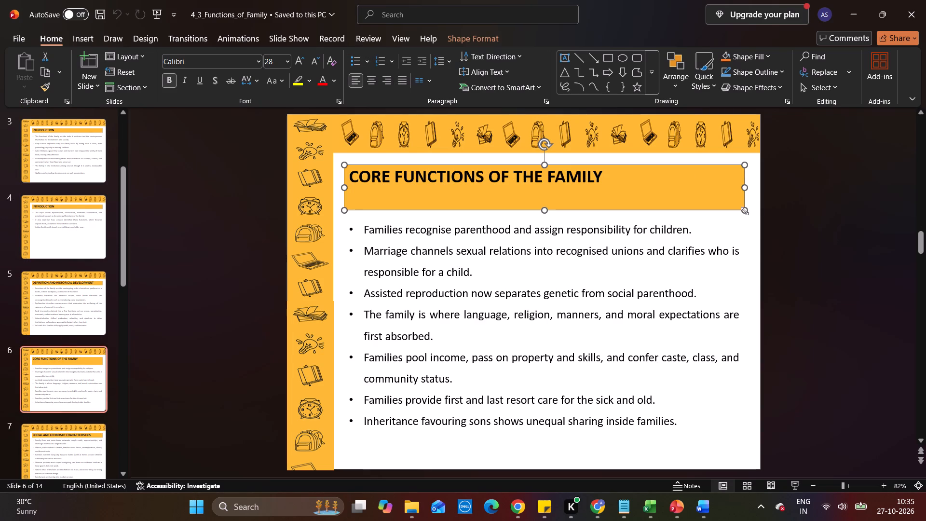
{"action": "left_click_drag", "start_coordinate": [745, 211], "coordinate": [745, 186]}
{"action": "left_click_drag", "start_coordinate": [743, 212], "coordinate": [745, 187]}
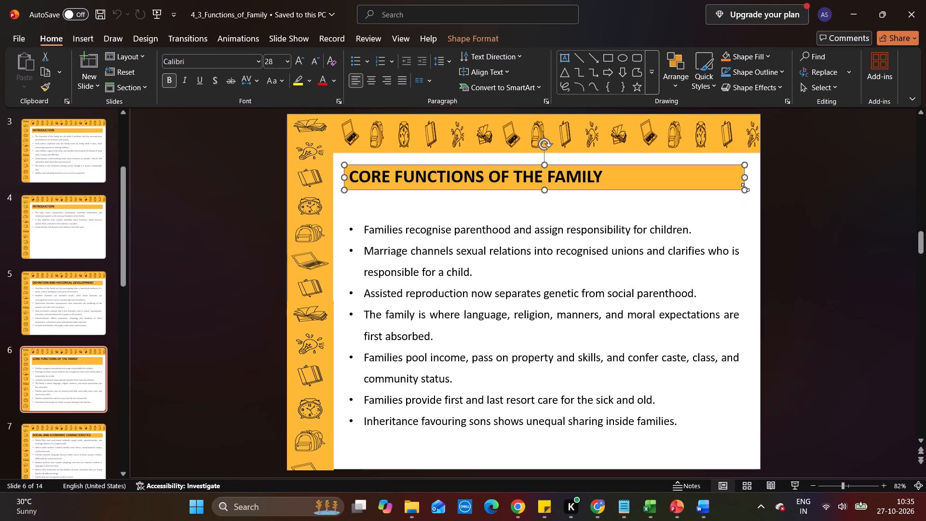
Move slide 6's bullet text box up so it sits directly beneath the title bar.
{"action": "left_click", "coordinate": [693, 225]}
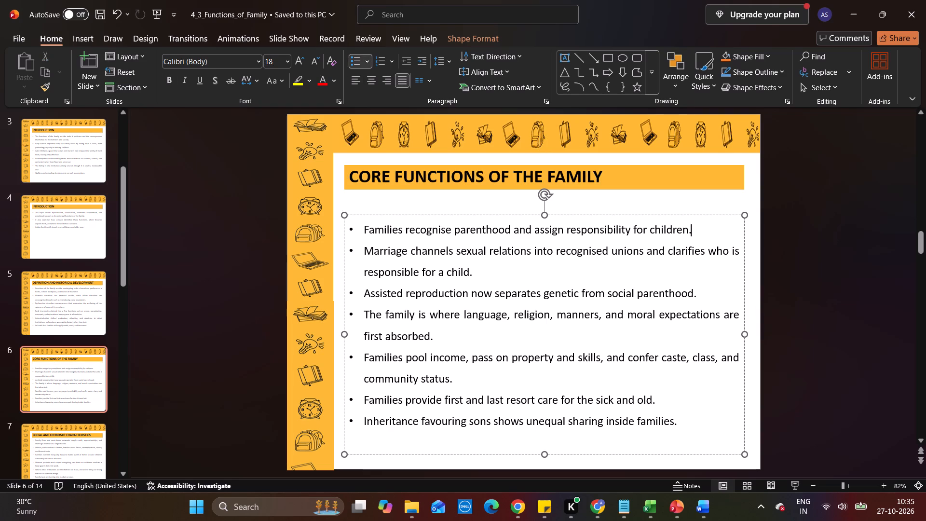
{"action": "left_click_drag", "start_coordinate": [673, 211], "coordinate": [672, 185]}
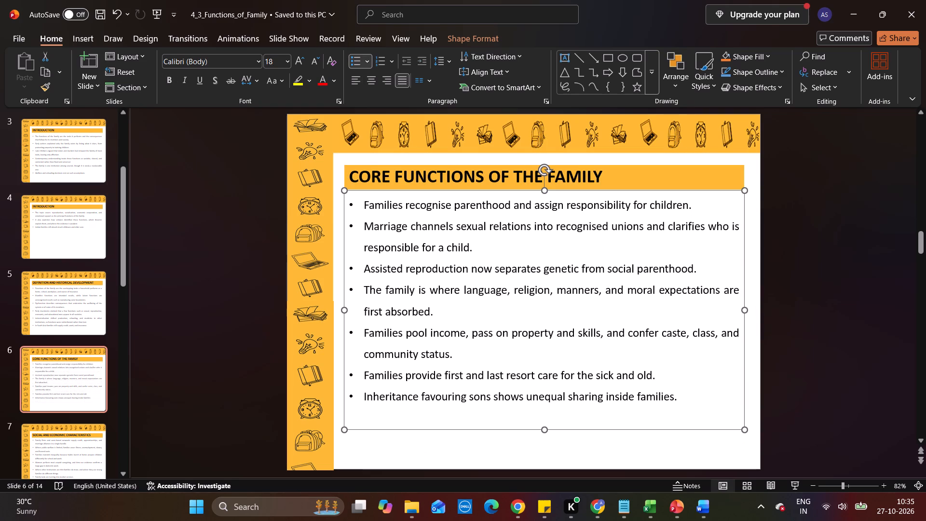
{"action": "left_click", "coordinate": [793, 230]}
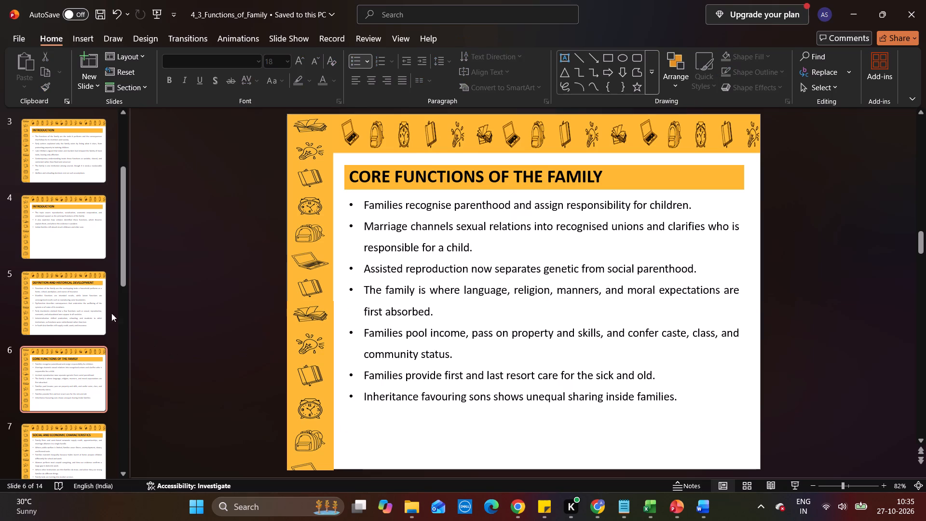
Go through the remaining slides up to closing slide 14, checking each one's title, text and image layout.
{"action": "left_click", "coordinate": [78, 297]}
{"action": "key", "text": "Down"}
{"action": "key", "text": "Down"}
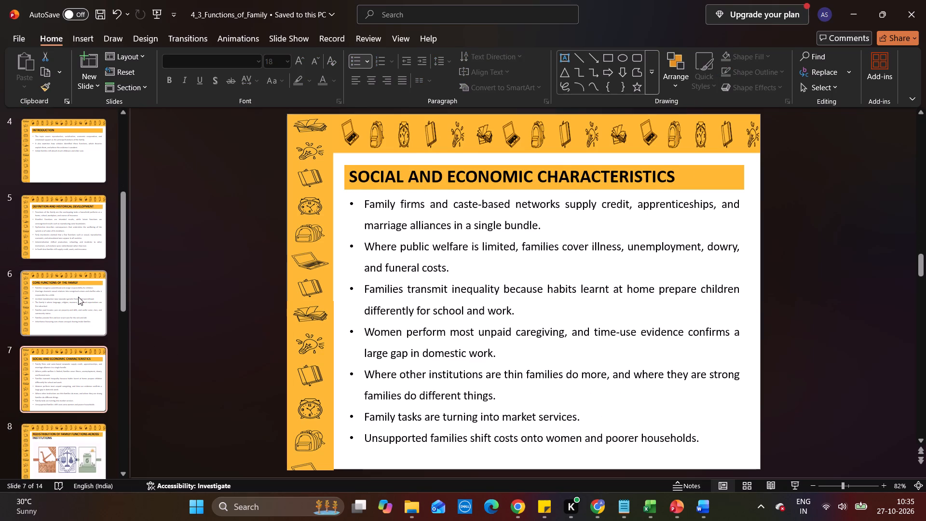
{"action": "key", "text": "Down"}
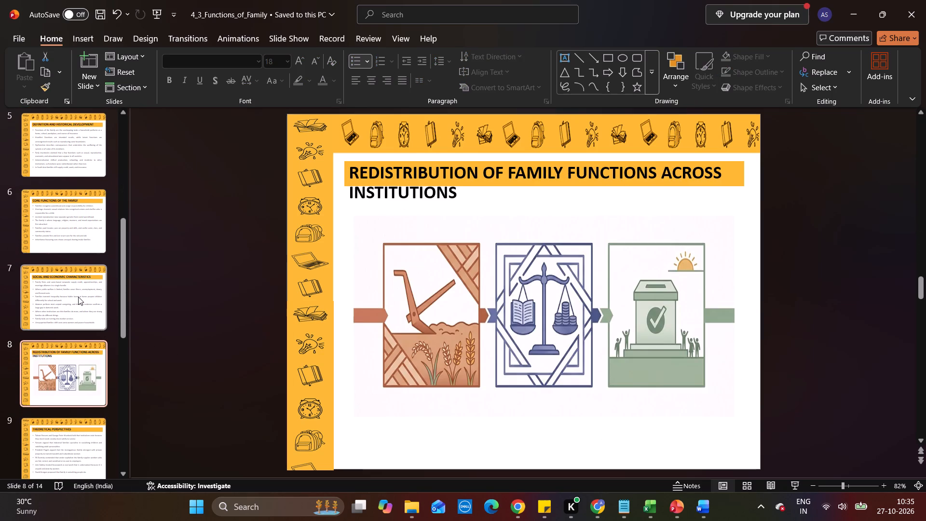
{"action": "key", "text": "Down"}
{"action": "key", "text": "Down"}
{"action": "key", "text": "Down"}
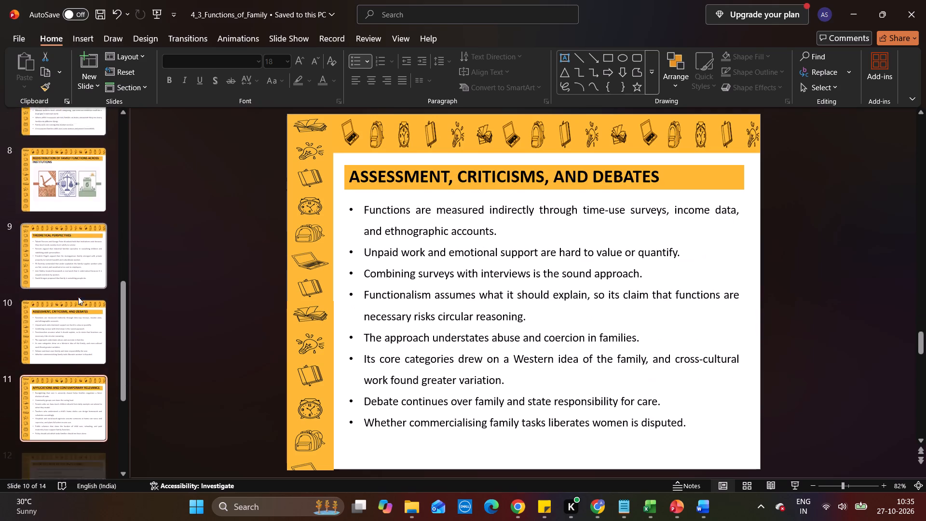
{"action": "key", "text": "Down"}
{"action": "key", "text": "Down"}
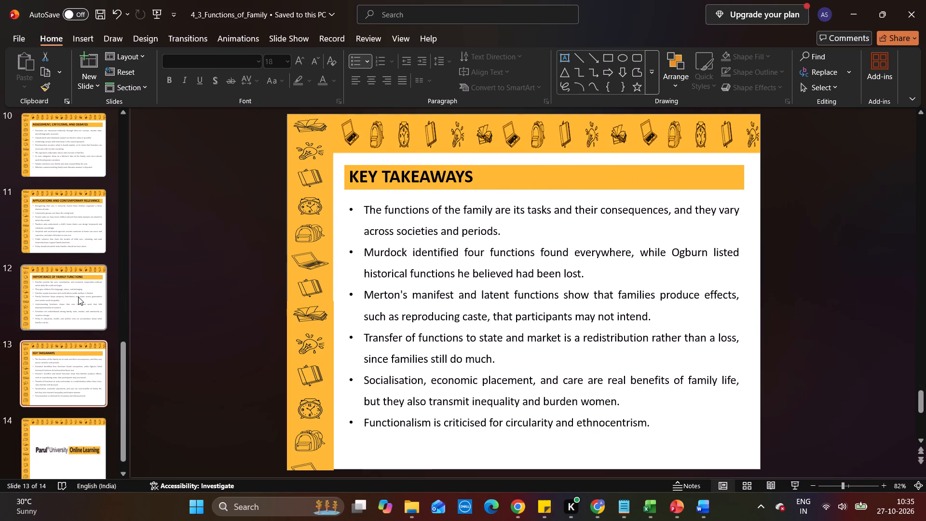
{"action": "key", "text": "Down"}
Go back to slide 8, Redistribution of Family Functions Across Institutions, and delete its three-panel illustration.
{"action": "key", "text": "Up"}
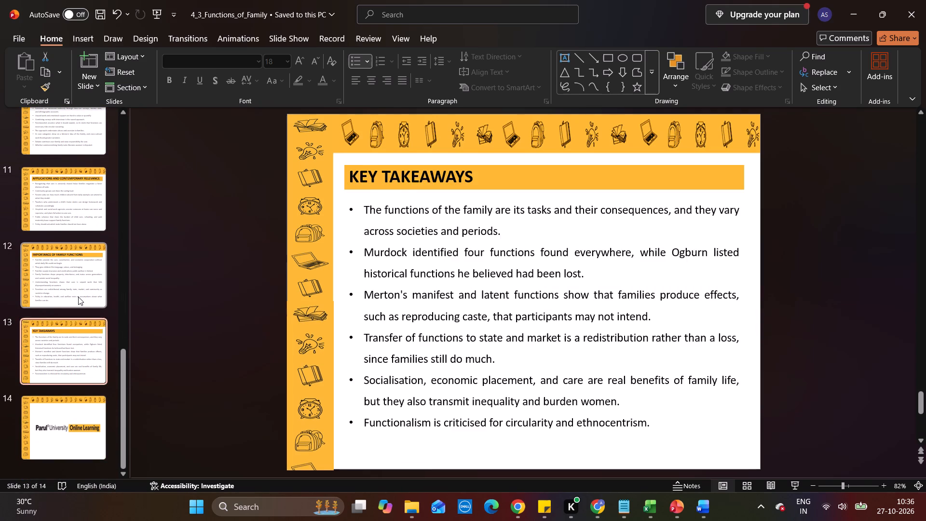
{"action": "key", "text": "Up"}
{"action": "key", "text": "Up"}
{"action": "key", "text": "Up"}
{"action": "key", "text": "Up"}
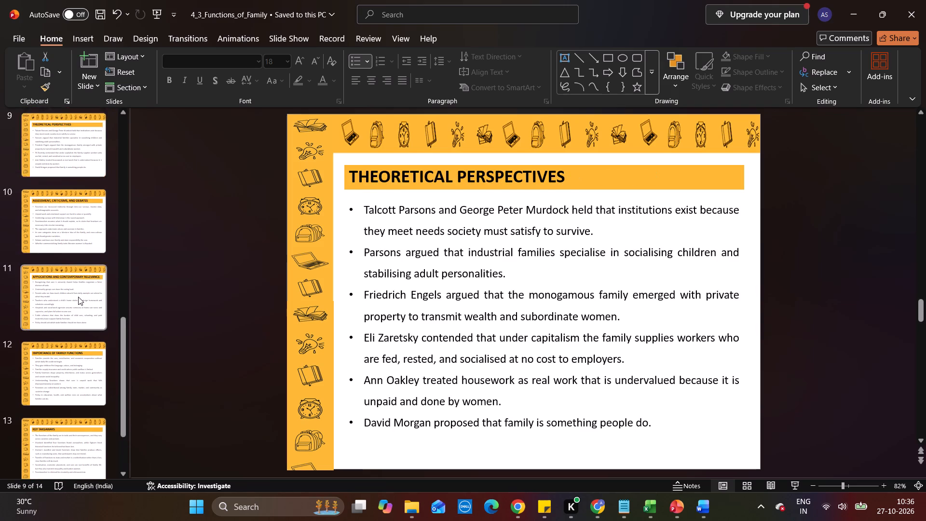
{"action": "key", "text": "Up"}
{"action": "key", "text": "Up"}
{"action": "key", "text": "Down"}
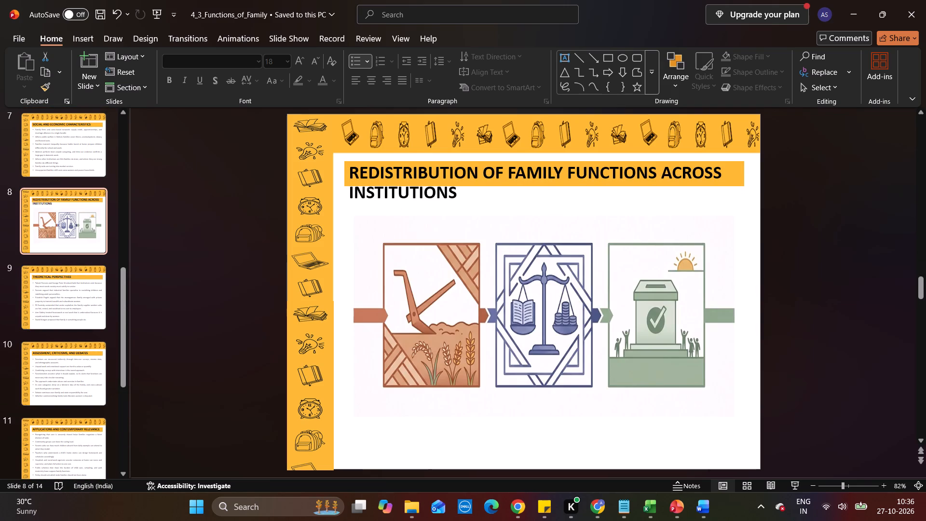
{"action": "left_click", "coordinate": [551, 358]}
{"action": "key", "text": "BackSpace"}
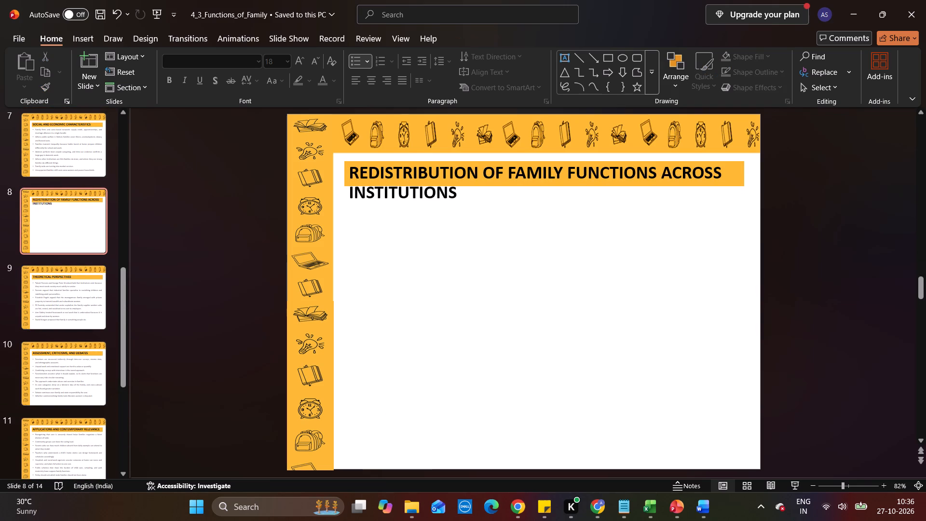
From the 4_3_Functions_of_Family lecture notes in Word, copy the Redistribution of Functions diagram captioned FIG-2 on page 6.
{"action": "left_click", "coordinate": [415, 506]}
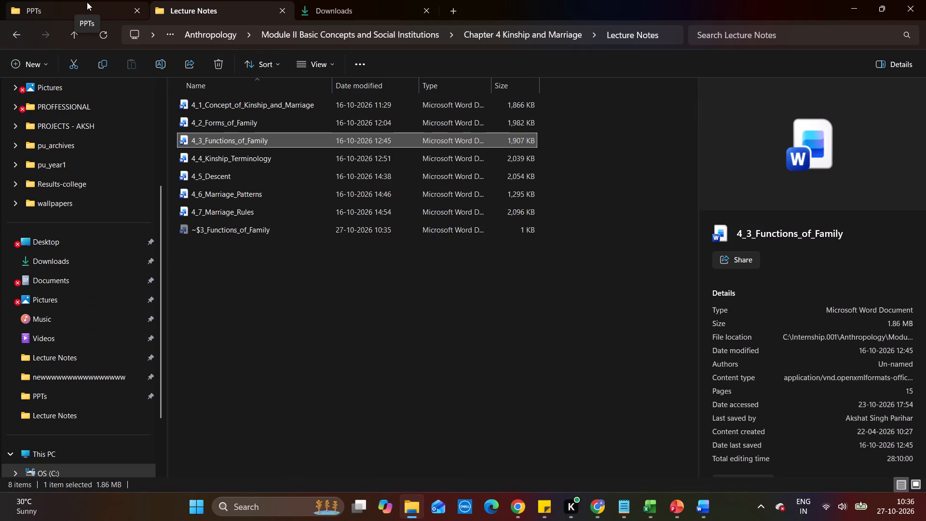
{"action": "left_click", "coordinate": [87, 2]}
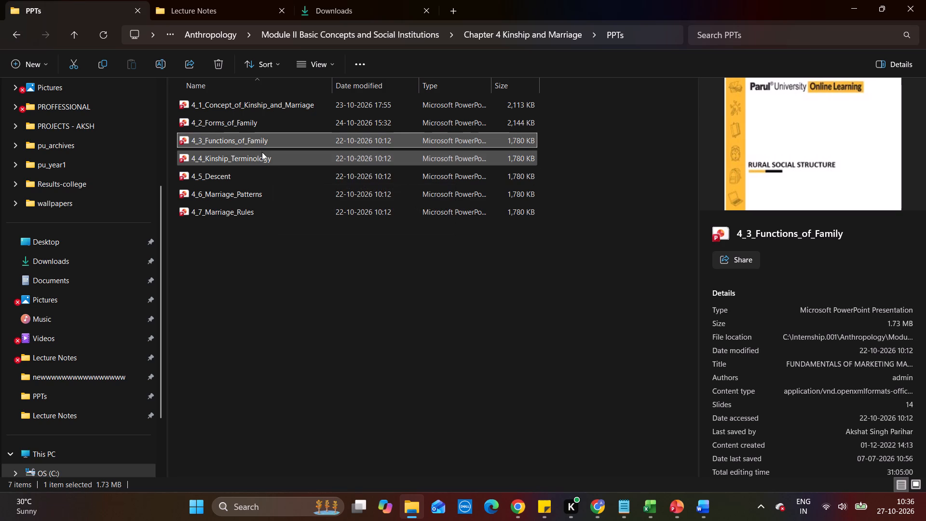
{"action": "left_click", "coordinate": [671, 520]}
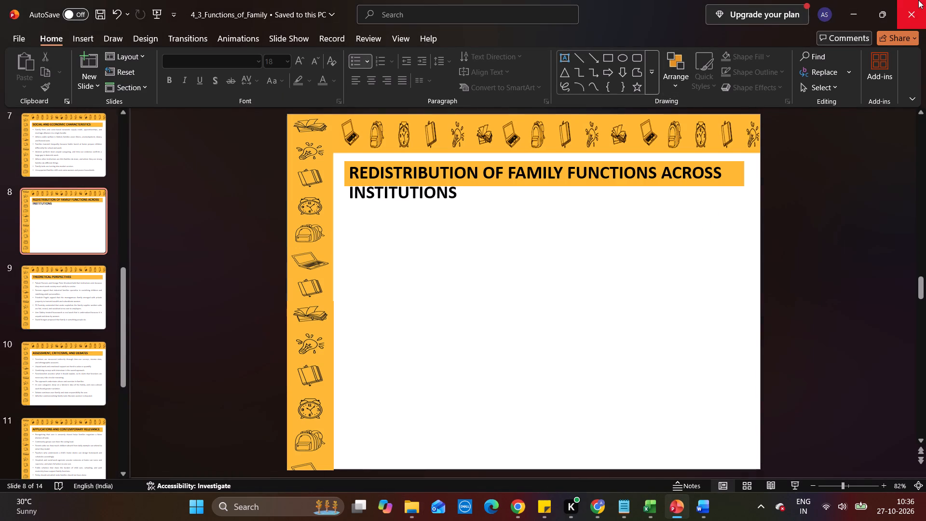
{"action": "left_click", "coordinate": [859, 0]}
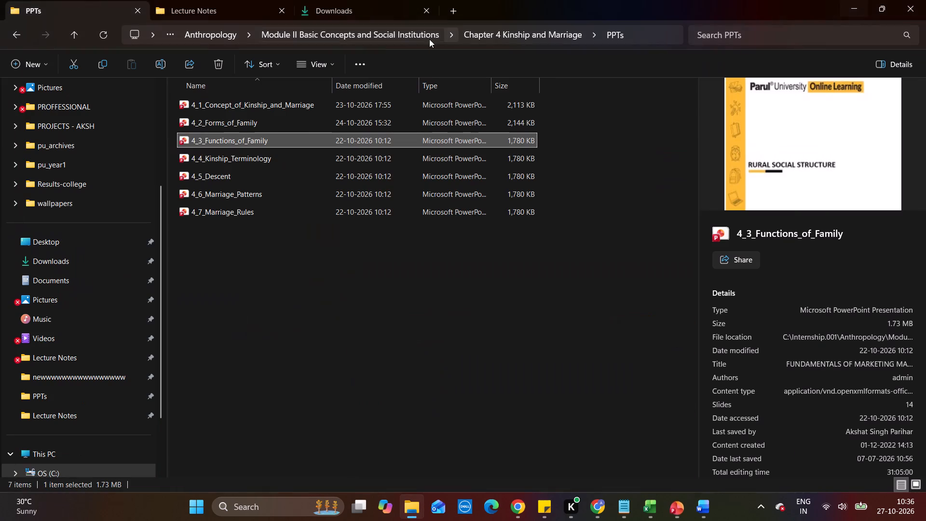
{"action": "left_click", "coordinate": [218, 2]}
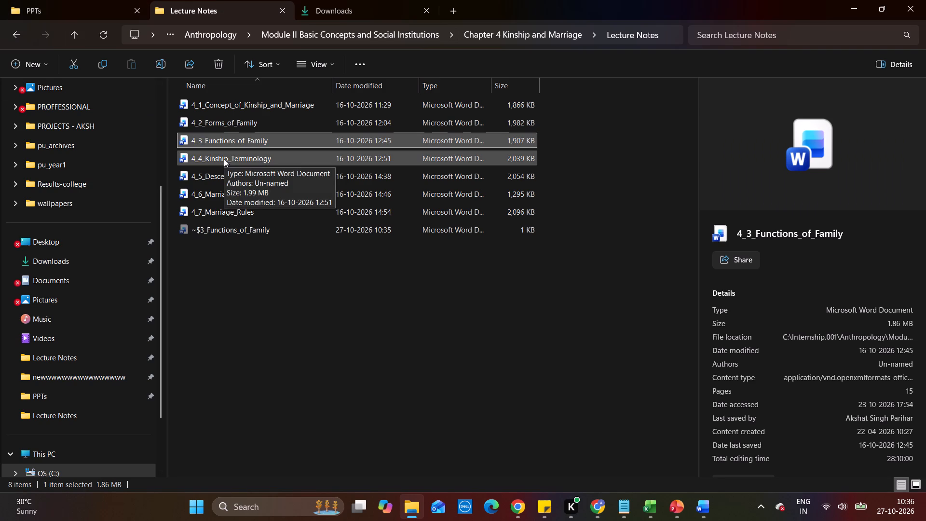
{"action": "double_click", "coordinate": [264, 137]}
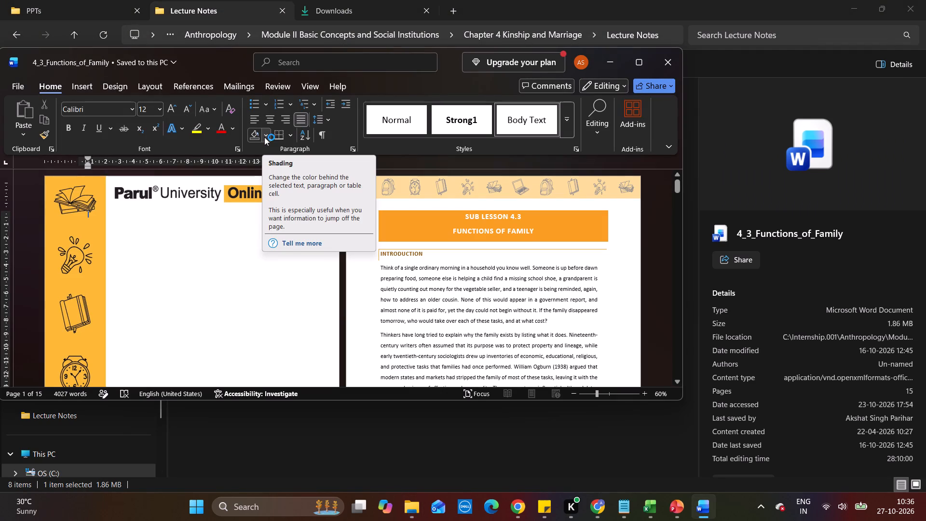
{"action": "scroll", "coordinate": [272, 306], "scroll_direction": "down", "scroll_amount": 4}
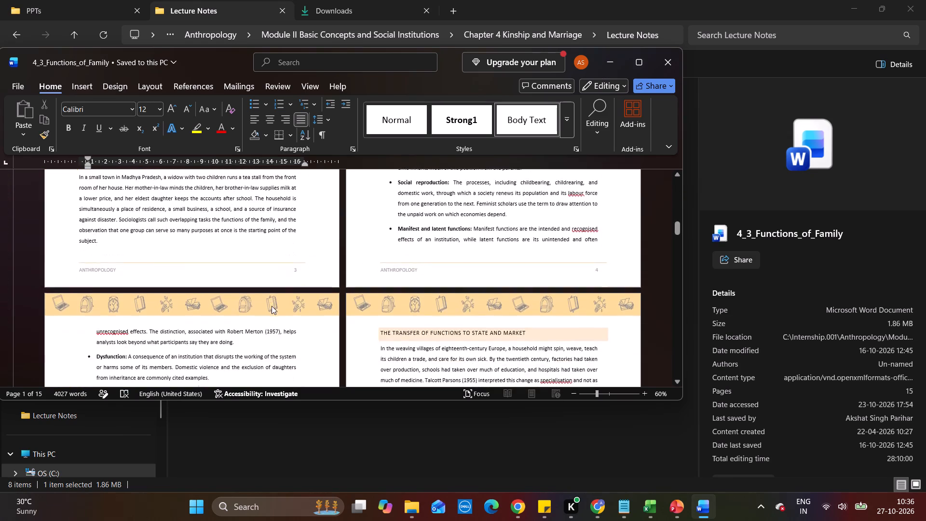
{"action": "scroll", "coordinate": [272, 306], "scroll_direction": "up", "scroll_amount": 1}
{"action": "scroll", "coordinate": [272, 306], "scroll_direction": "down", "scroll_amount": 4}
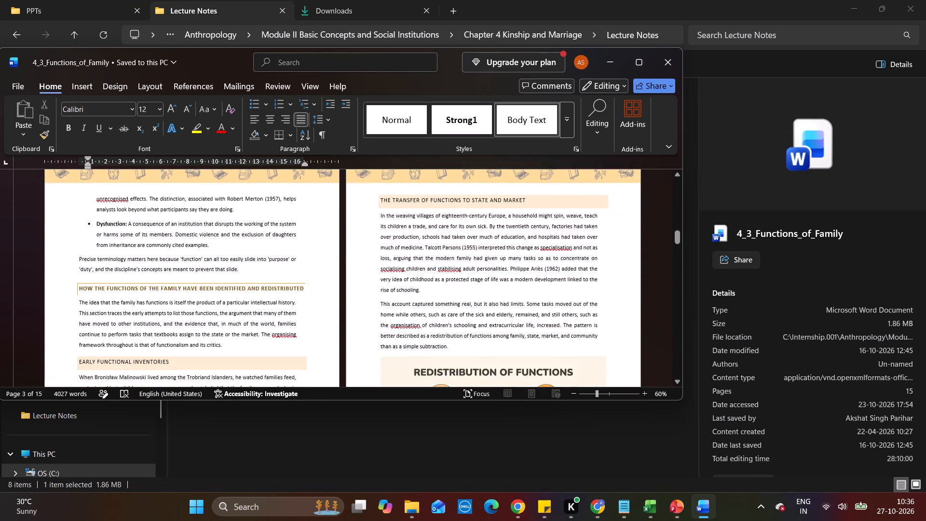
{"action": "scroll", "coordinate": [272, 306], "scroll_direction": "down", "scroll_amount": 1}
{"action": "scroll", "coordinate": [272, 306], "scroll_direction": "up", "scroll_amount": 1}
{"action": "left_click", "coordinate": [495, 235]}
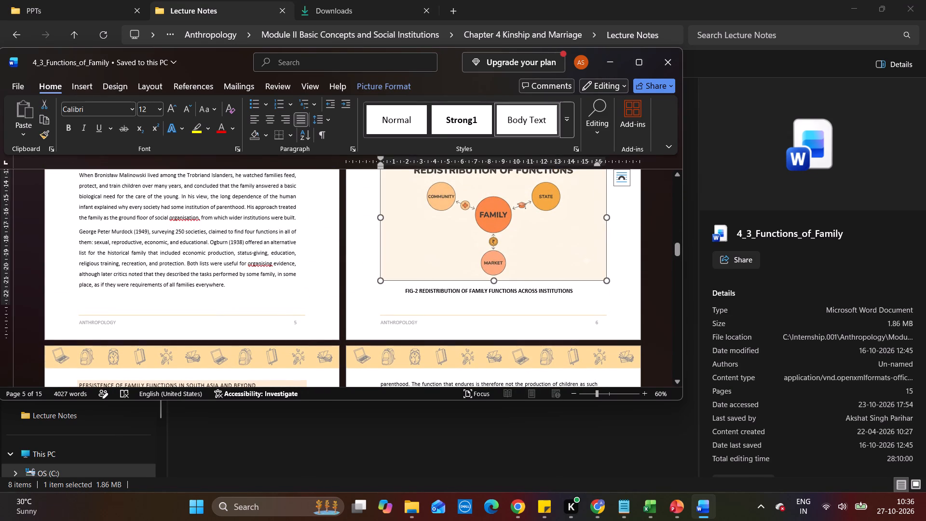
{"action": "key", "text": "ctrl+c"}
{"action": "key", "text": "ctrl+c"}
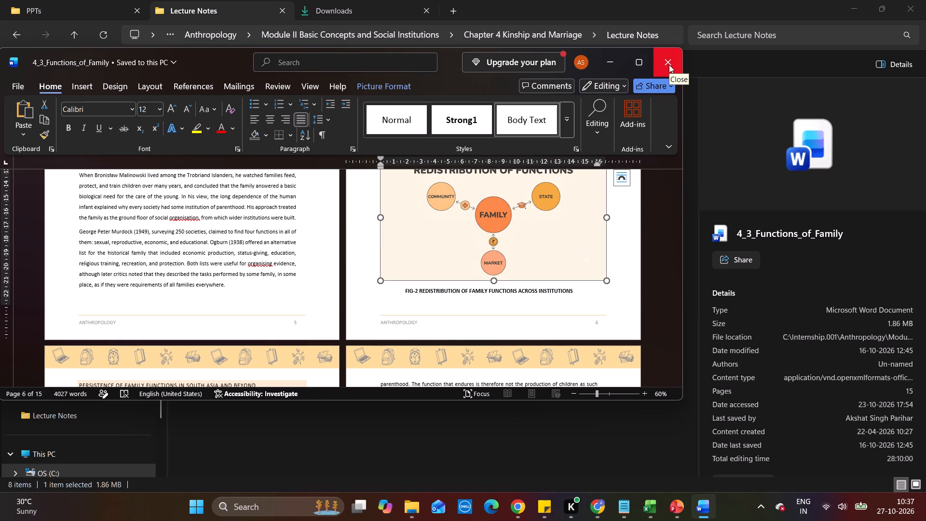
Back in the PowerPoint presentation, paste the copied diagram onto slide 8 and move it into the empty area below the title.
{"action": "left_click", "coordinate": [605, 73]}
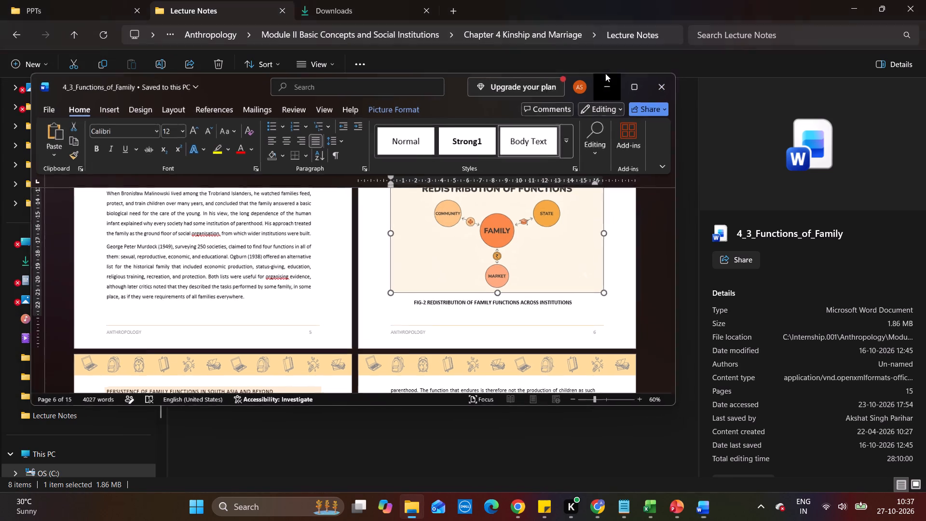
{"action": "left_click", "coordinate": [677, 517]}
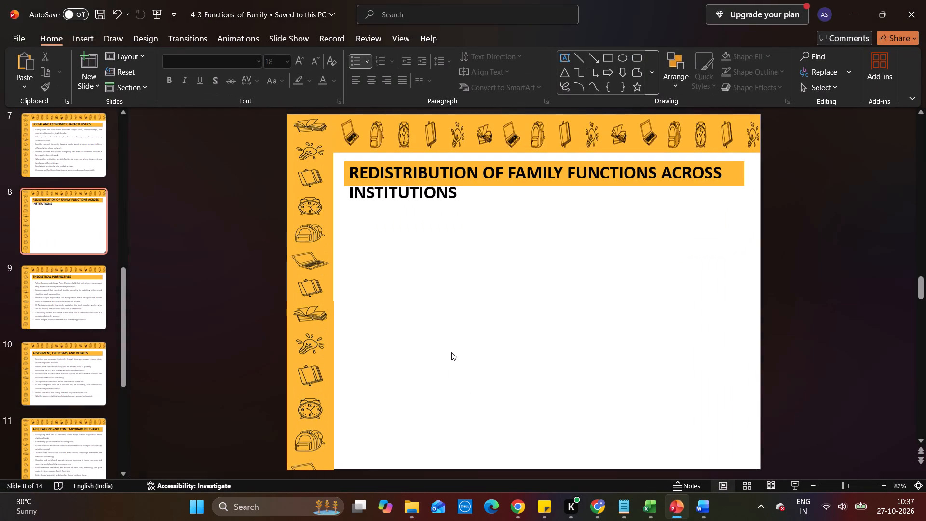
{"action": "left_click", "coordinate": [451, 352]}
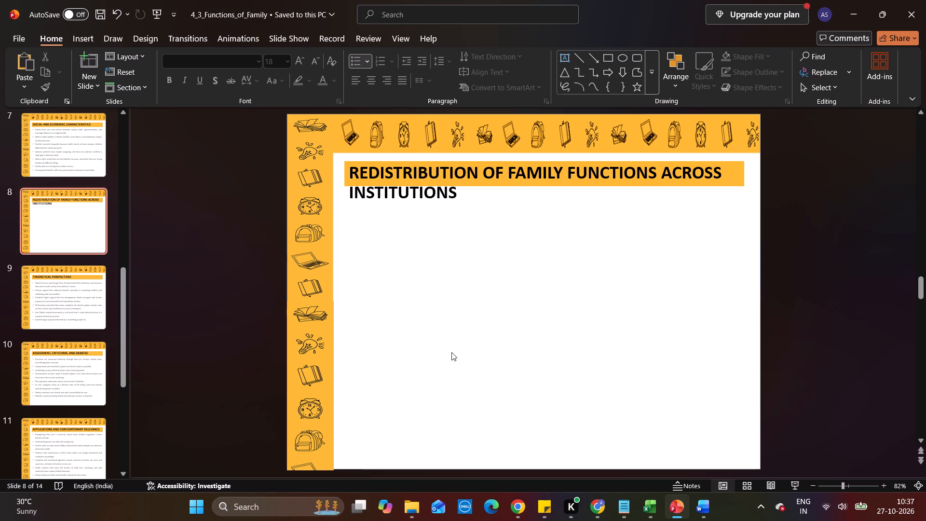
{"action": "key", "text": "ctrl+v"}
{"action": "left_click_drag", "start_coordinate": [468, 306], "coordinate": [512, 345]}
{"action": "right_click", "coordinate": [512, 345]}
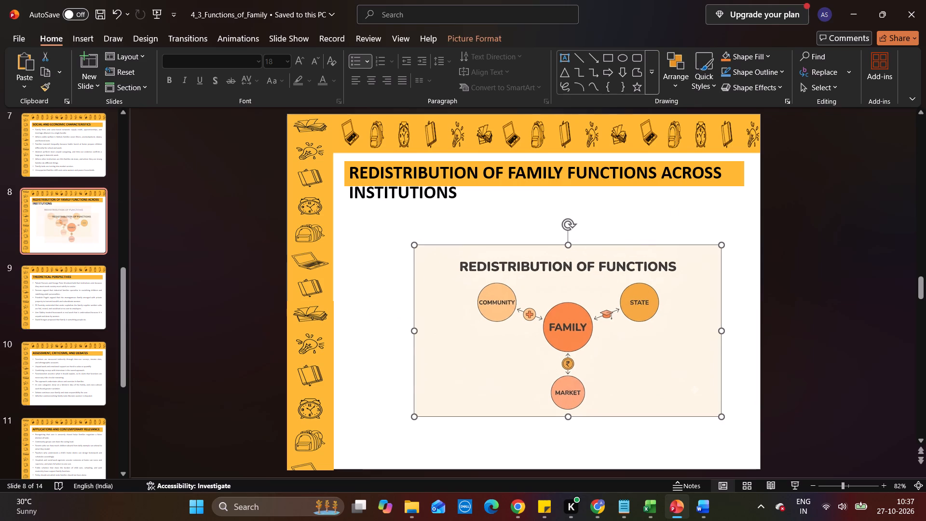
Crop the Redistribution of Functions heading off the top of slide 8's diagram and shift the cropped diagram slightly up and left.
{"action": "left_click", "coordinate": [552, 382]}
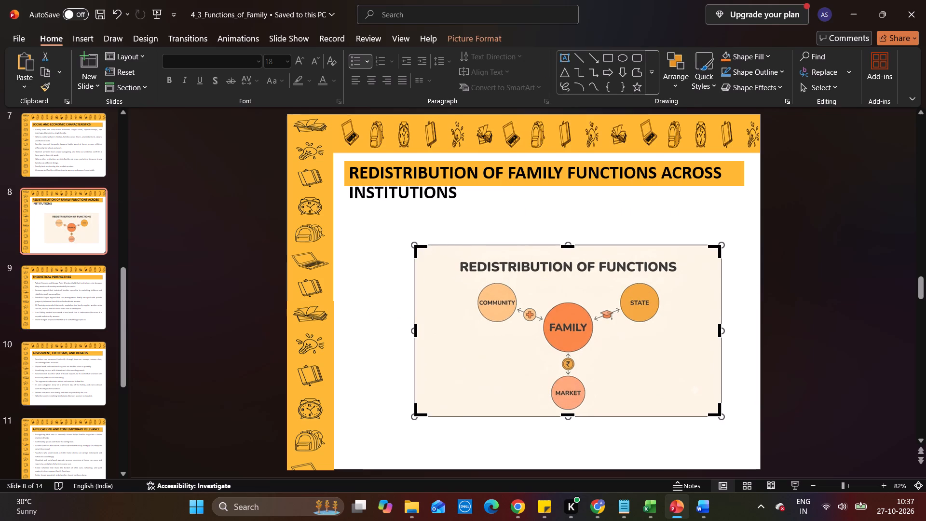
{"action": "left_click_drag", "start_coordinate": [571, 246], "coordinate": [573, 274]}
{"action": "left_click", "coordinate": [820, 252]}
{"action": "left_click_drag", "start_coordinate": [577, 318], "coordinate": [549, 290]}
Extend slide 8's yellow title box downward so it covers both lines of the title.
{"action": "left_click", "coordinate": [558, 182]}
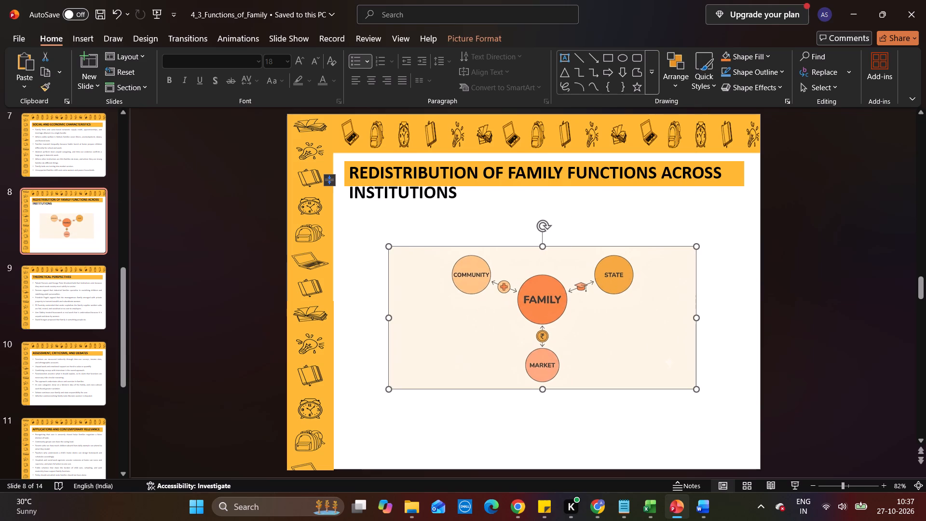
{"action": "left_click_drag", "start_coordinate": [745, 186], "coordinate": [747, 200]}
Reposition and stretch the diagram to fill the area below slide 8's title, about 21.65 cm wide and 12.84 cm high.
{"action": "left_click_drag", "start_coordinate": [551, 336], "coordinate": [554, 350]}
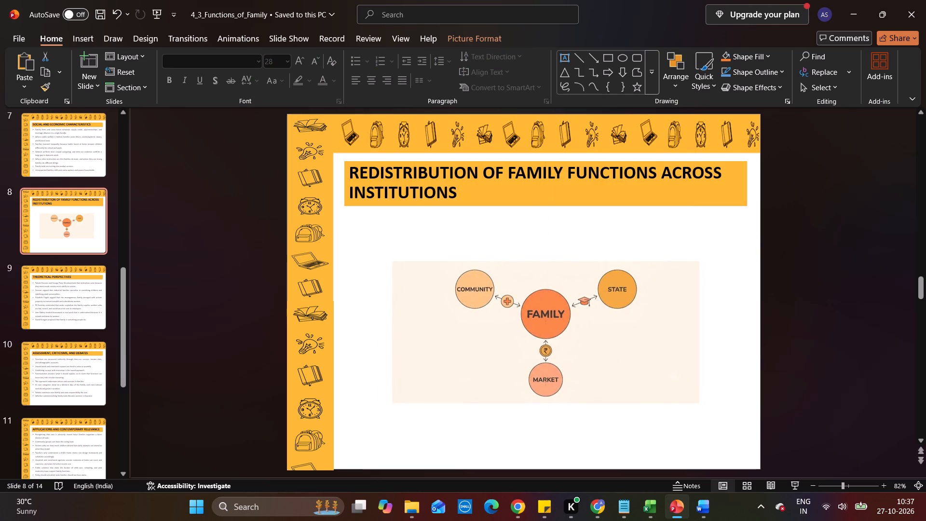
{"action": "left_click_drag", "start_coordinate": [554, 350], "coordinate": [556, 354]}
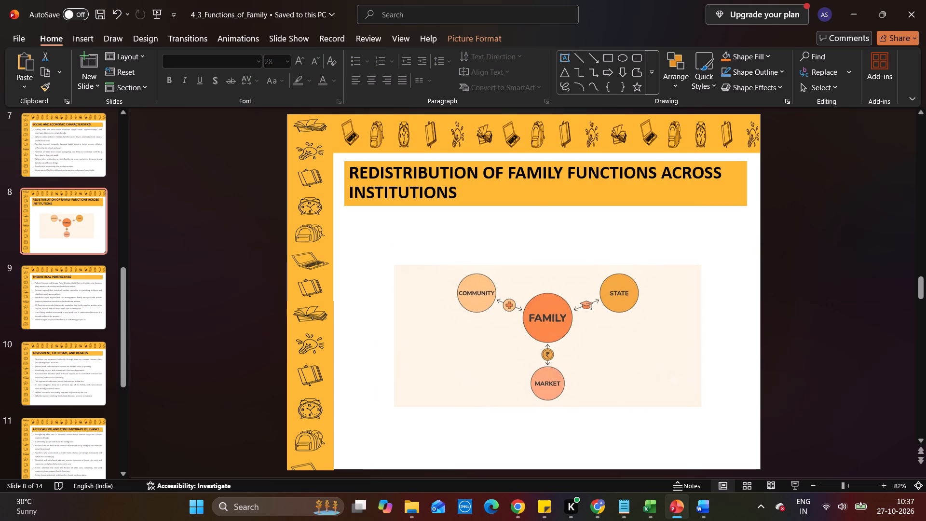
{"action": "left_click_drag", "start_coordinate": [556, 354], "coordinate": [556, 354]}
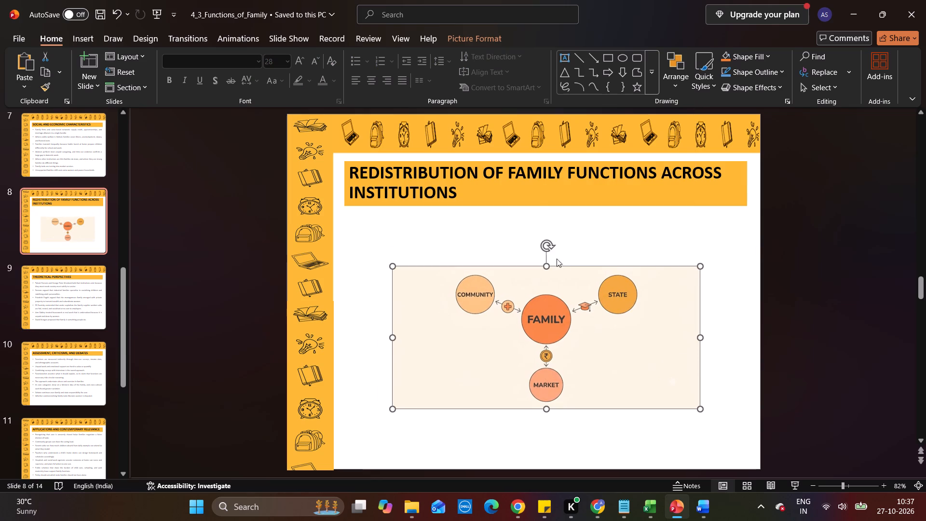
{"action": "left_click_drag", "start_coordinate": [547, 266], "coordinate": [542, 215]}
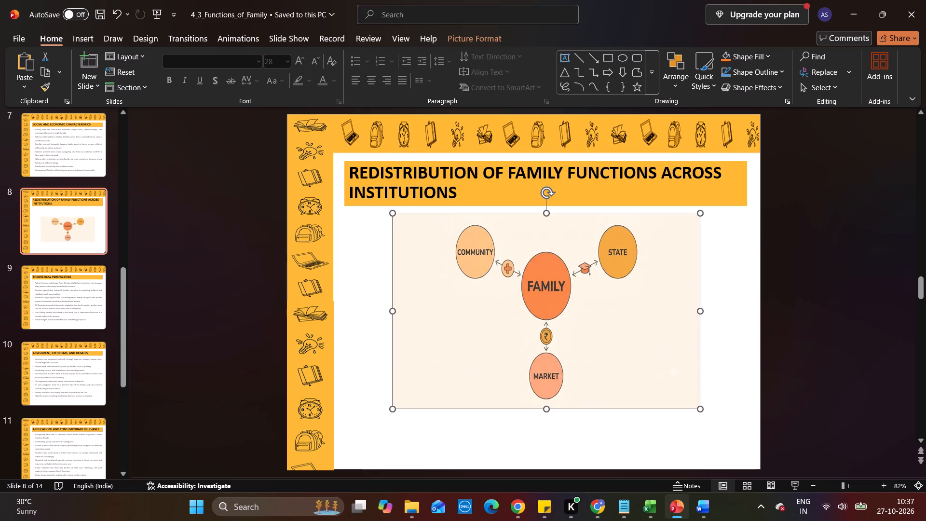
{"action": "left_click_drag", "start_coordinate": [392, 312], "coordinate": [344, 315]}
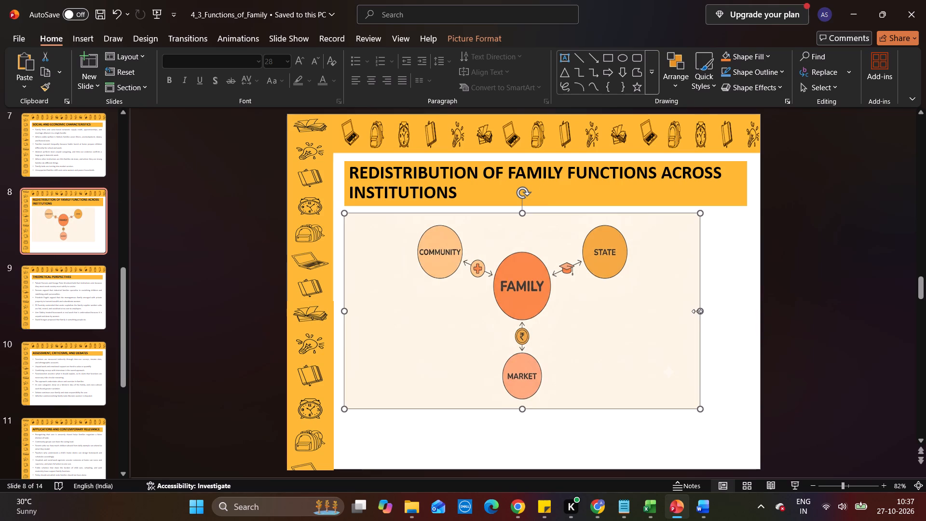
{"action": "left_click_drag", "start_coordinate": [697, 311], "coordinate": [747, 312]}
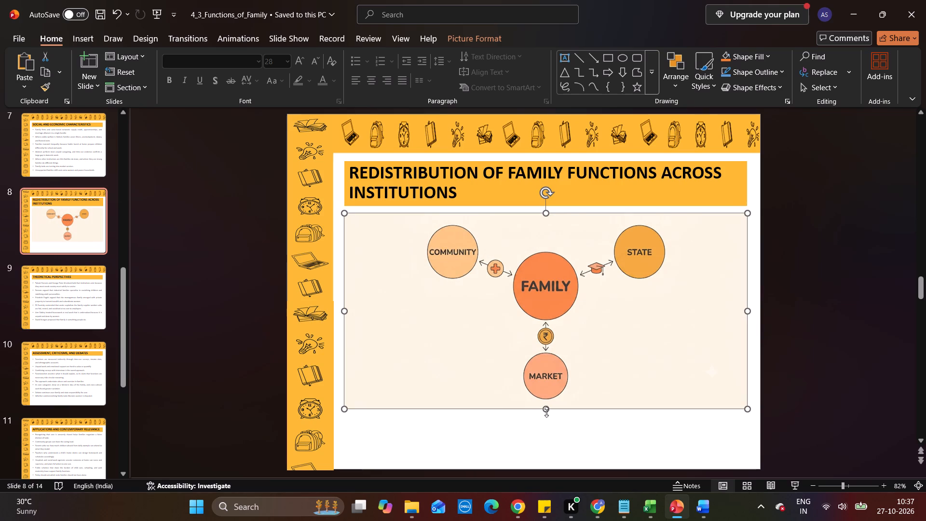
{"action": "left_click_drag", "start_coordinate": [546, 411], "coordinate": [551, 453]}
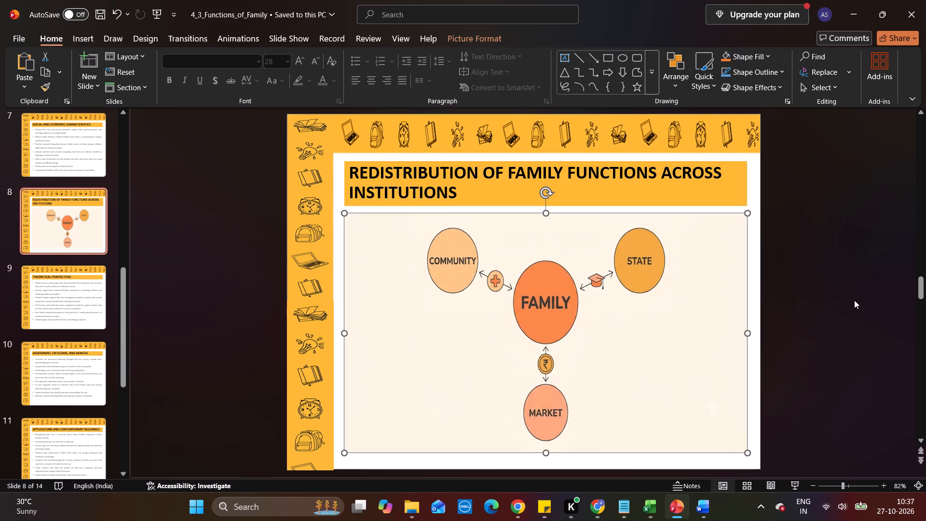
{"action": "left_click", "coordinate": [854, 300]}
Apply the picture correction preset with normal brightness and the strongest contrast to the diagram on slide 8.
{"action": "double_click", "coordinate": [601, 318]}
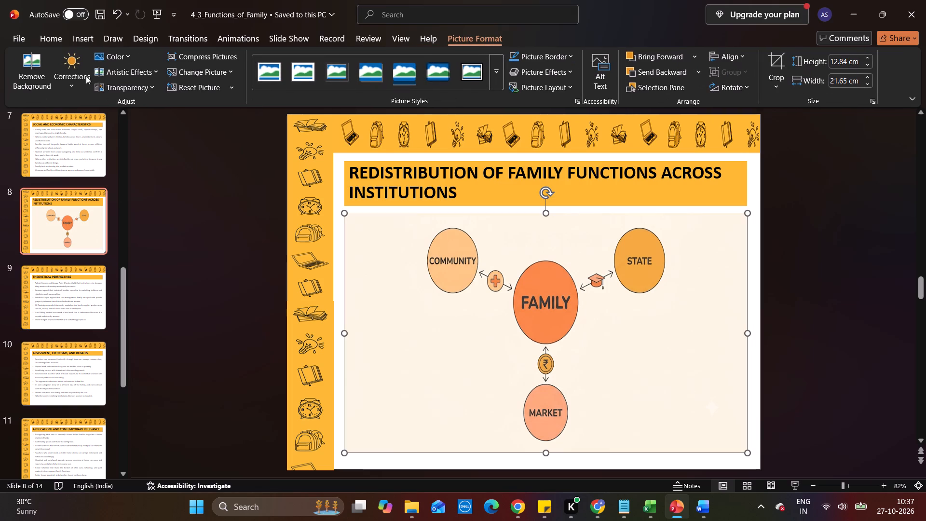
{"action": "left_click", "coordinate": [68, 70]}
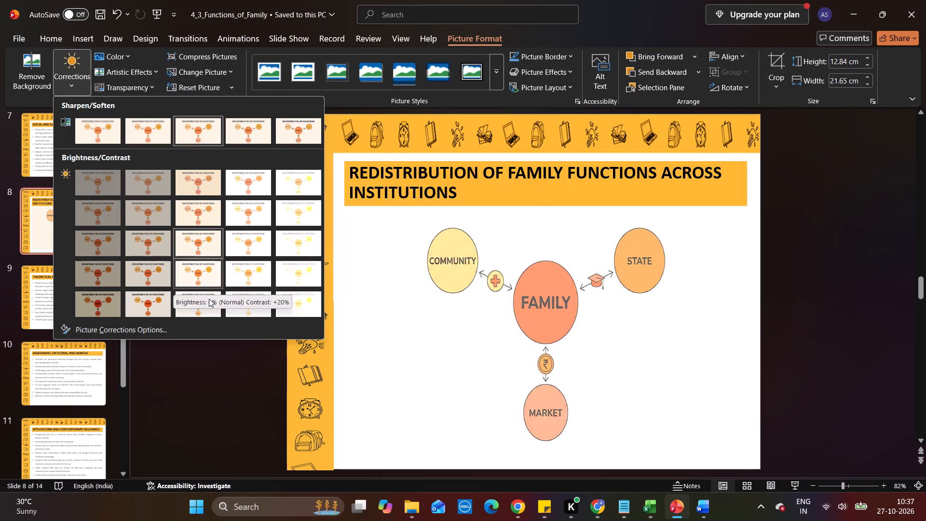
{"action": "left_click", "coordinate": [201, 309]}
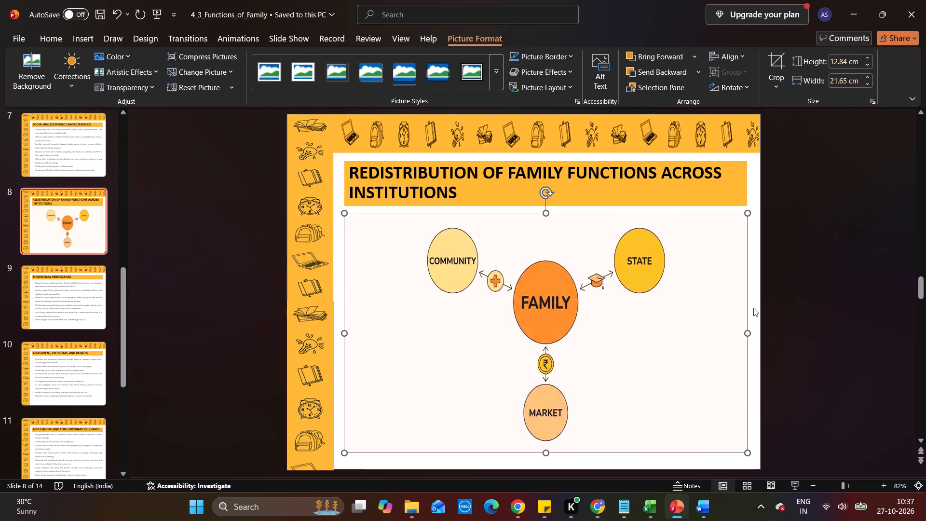
{"action": "left_click", "coordinate": [806, 294]}
Review the slides from slide 9 onward and back up to title slide 1, checking their text and layout.
{"action": "left_click", "coordinate": [42, 299]}
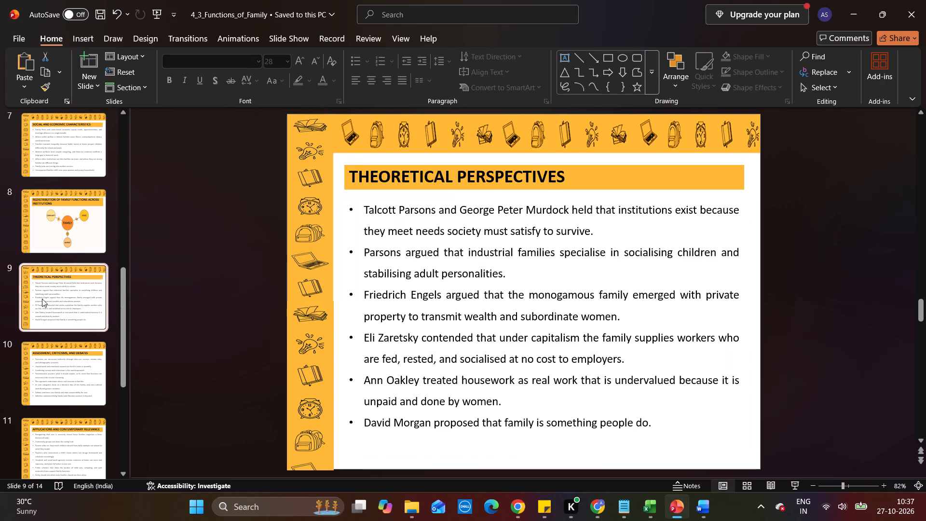
{"action": "key", "text": "Down"}
{"action": "key", "text": "Down"}
{"action": "key", "text": "Down"}
{"action": "key", "text": "Down"}
{"action": "key", "text": "Down"}
{"action": "key", "text": "Up"}
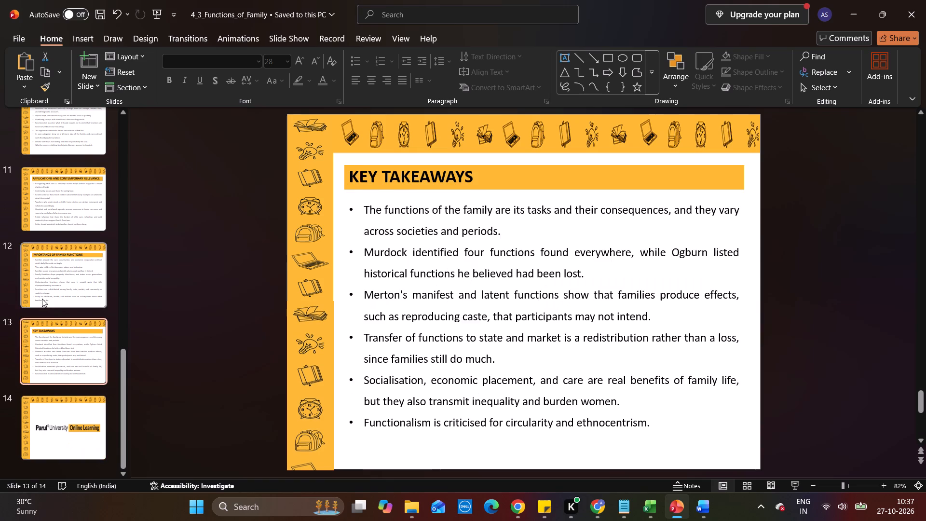
{"action": "key", "text": "Up"}
{"action": "key", "text": "Up"}
{"action": "key", "text": "Up"}
{"action": "key", "text": "Up"}
{"action": "key", "text": "Up"}
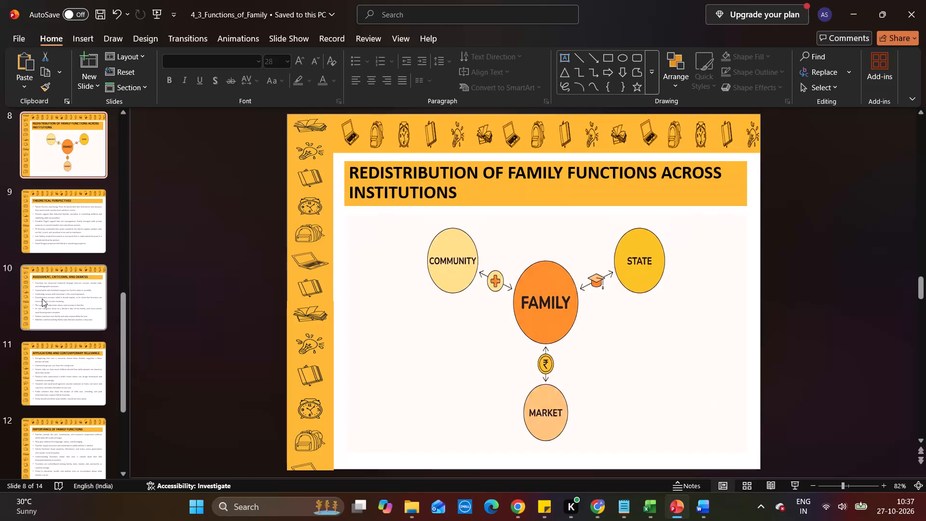
{"action": "key", "text": "Up"}
{"action": "key", "text": "Up"}
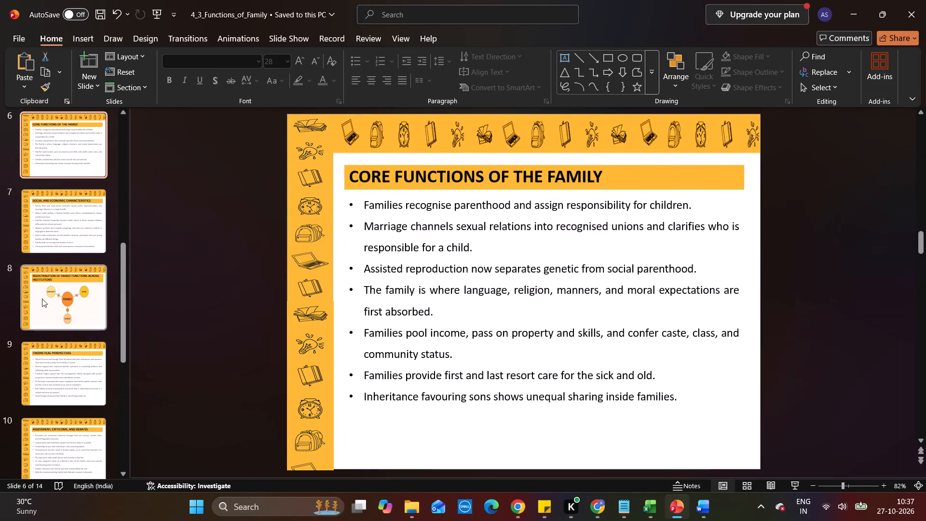
{"action": "key", "text": "Up"}
{"action": "key", "text": "Up"}
{"action": "key", "text": "Up"}
{"action": "key", "text": "Up"}
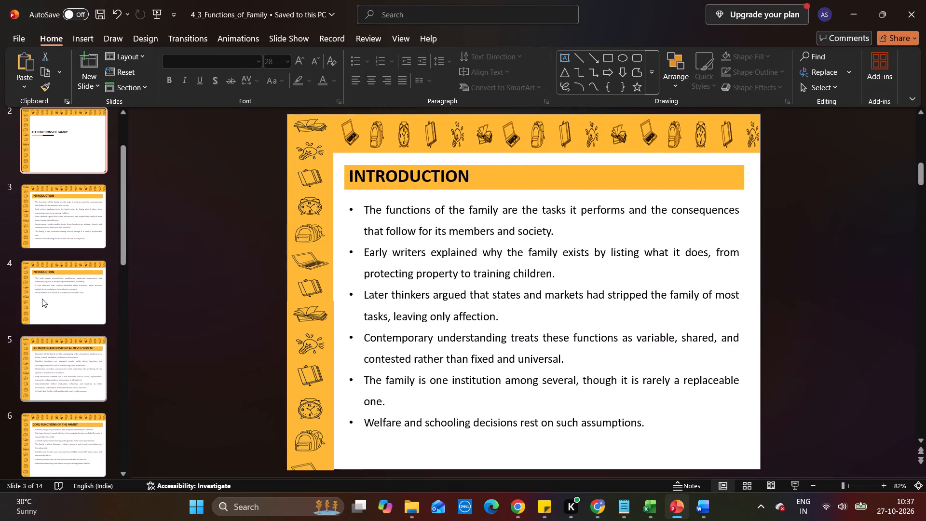
{"action": "key", "text": "Up"}
Save the Functions of Family presentation.
{"action": "key", "text": "ctrl+s"}
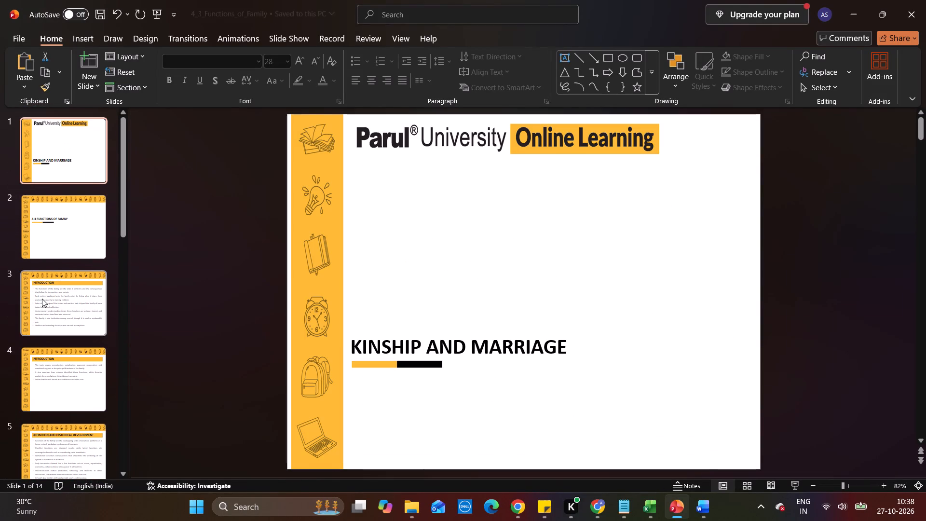
{"action": "key", "text": "ctrl+s"}
Save a PDF copy of the presentation as 4_3_Functions_of_Family in Chapter 4's PPTs PDFs folder.
{"action": "left_click", "coordinate": [7, 39]}
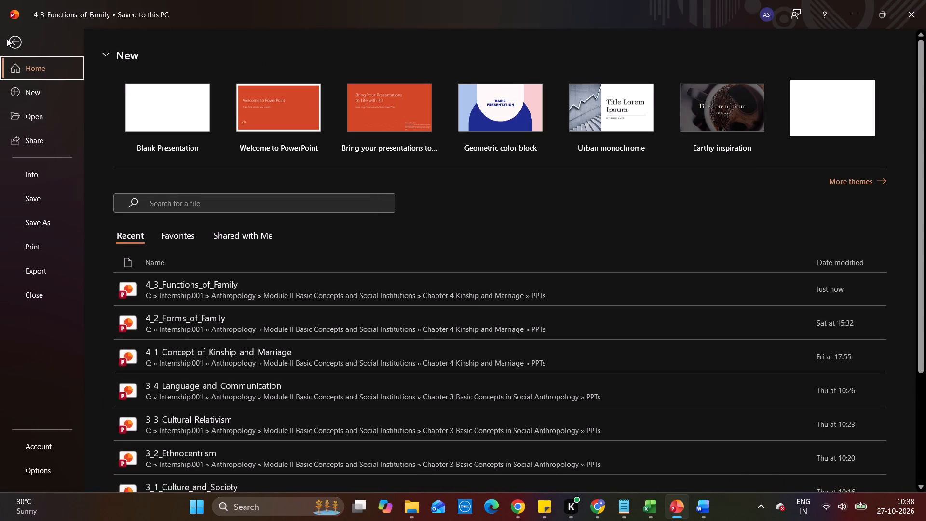
{"action": "left_click", "coordinate": [68, 214]}
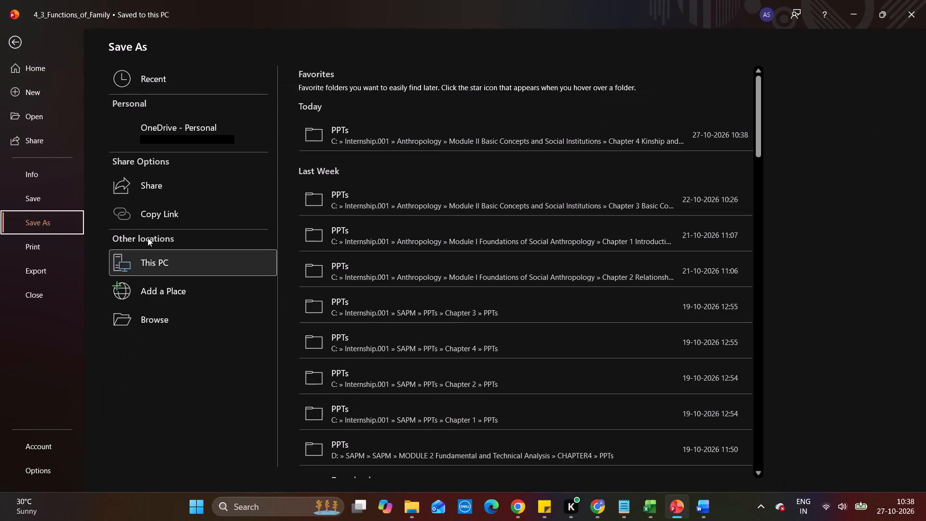
{"action": "left_click", "coordinate": [150, 322]}
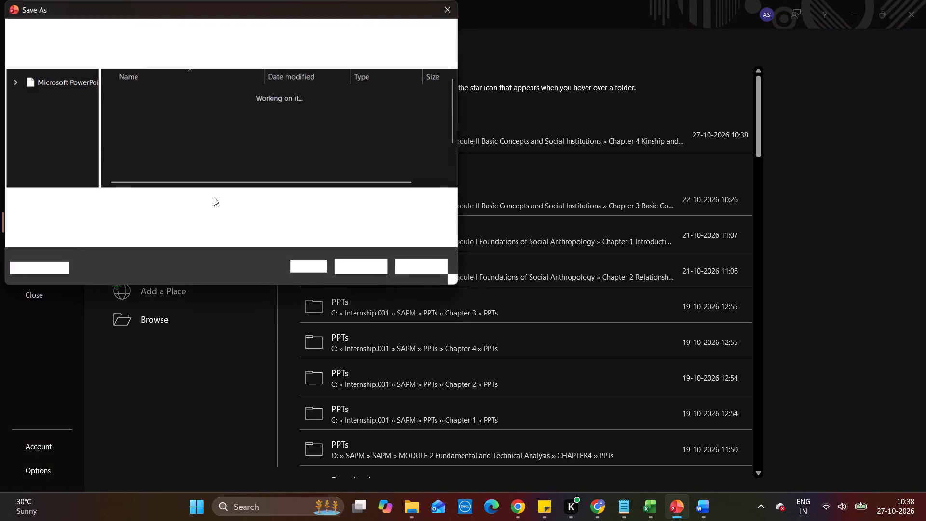
{"action": "left_click", "coordinate": [223, 34]}
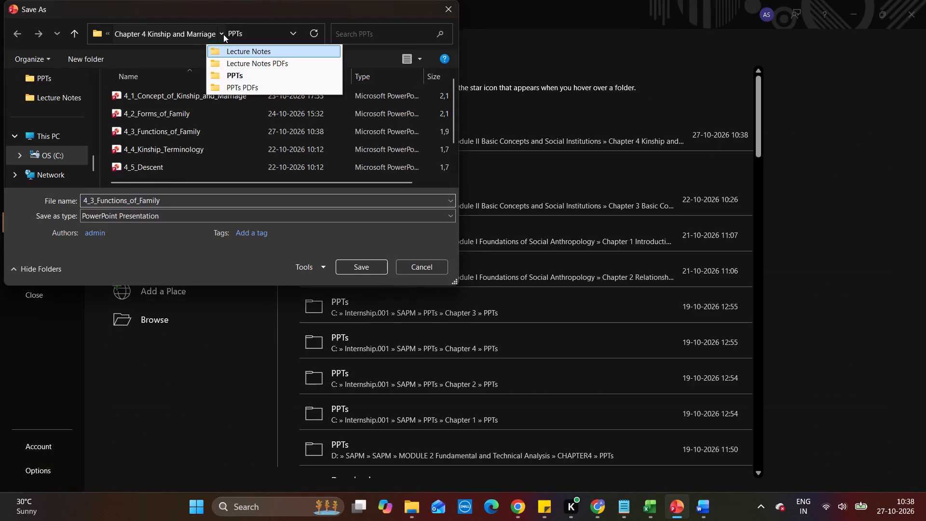
{"action": "left_click", "coordinate": [241, 90]}
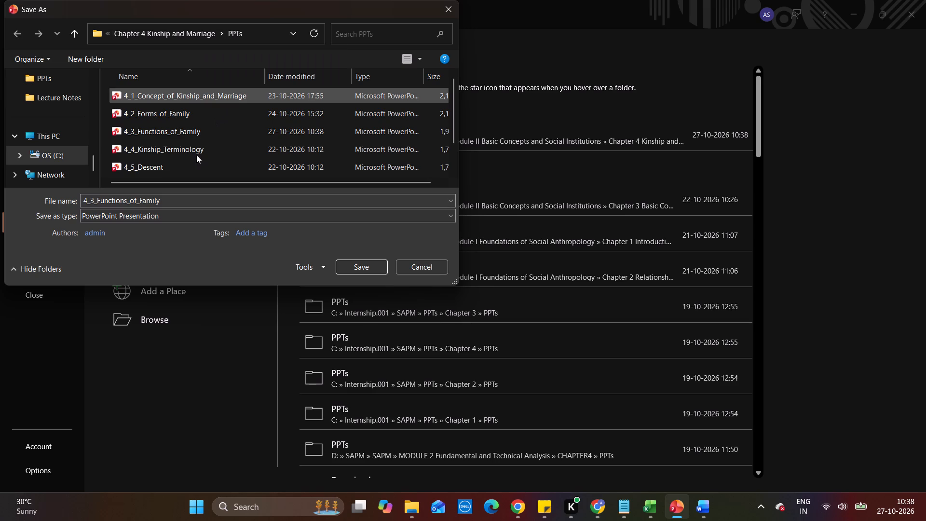
{"action": "left_click_drag", "start_coordinate": [159, 217], "coordinate": [120, 267]}
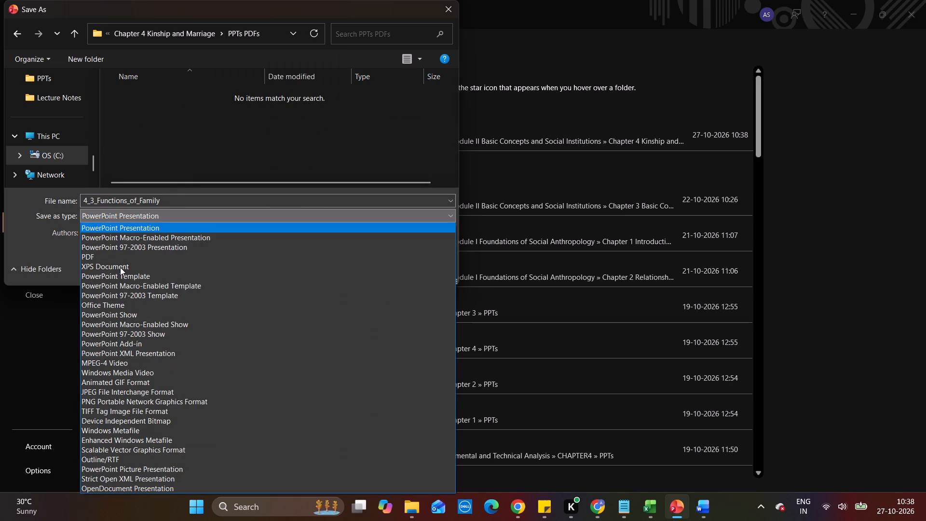
{"action": "left_click_drag", "start_coordinate": [120, 267], "coordinate": [108, 252]}
{"action": "left_click", "coordinate": [108, 252]}
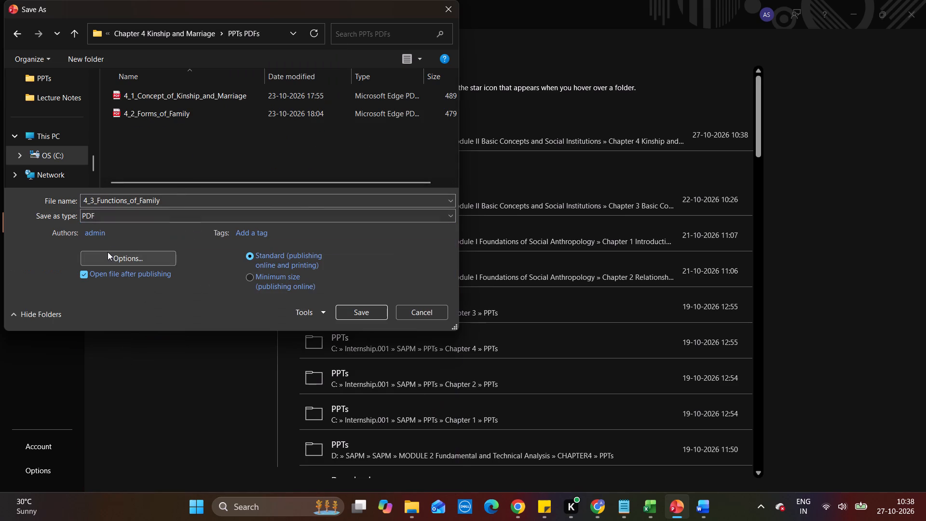
{"action": "left_click", "coordinate": [364, 309]}
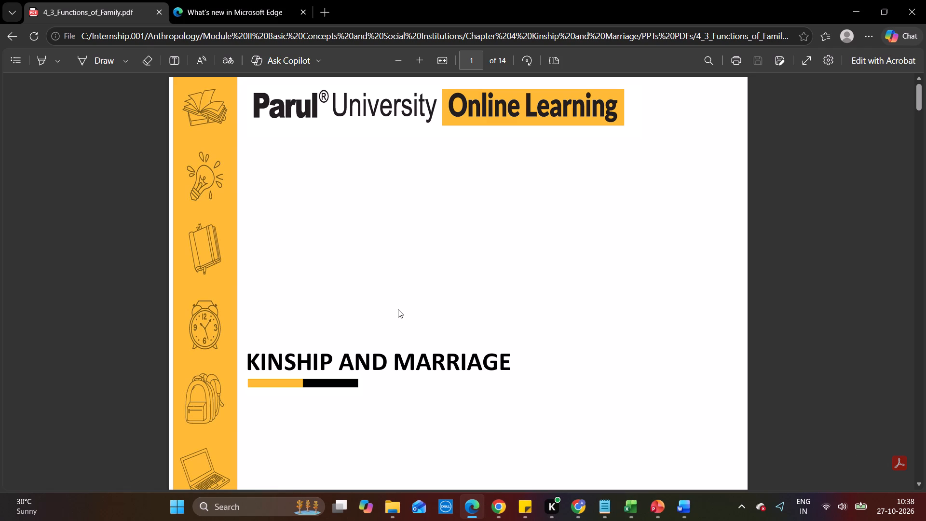
Scroll through the exported PDF in Edge to check its pages, and close it.
{"action": "scroll", "coordinate": [439, 312], "scroll_direction": "down", "scroll_amount": 6}
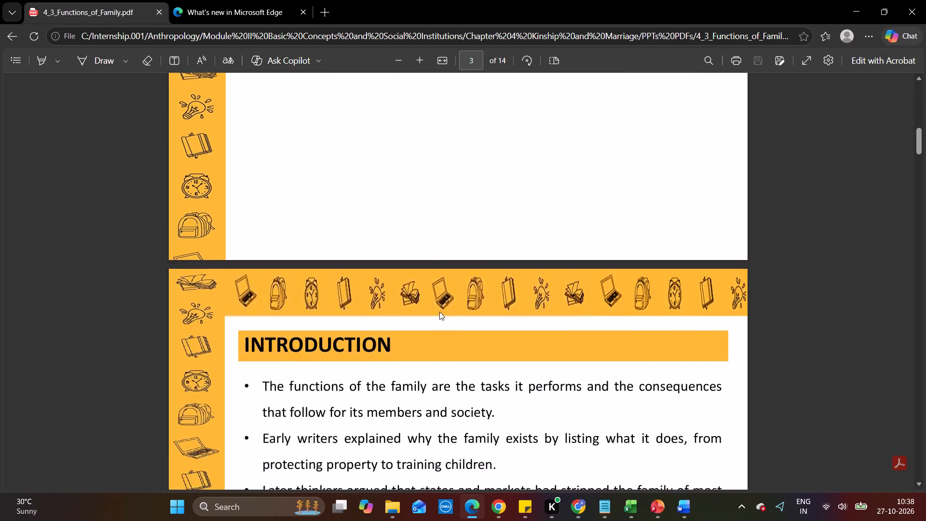
{"action": "scroll", "coordinate": [439, 312], "scroll_direction": "down", "scroll_amount": 11}
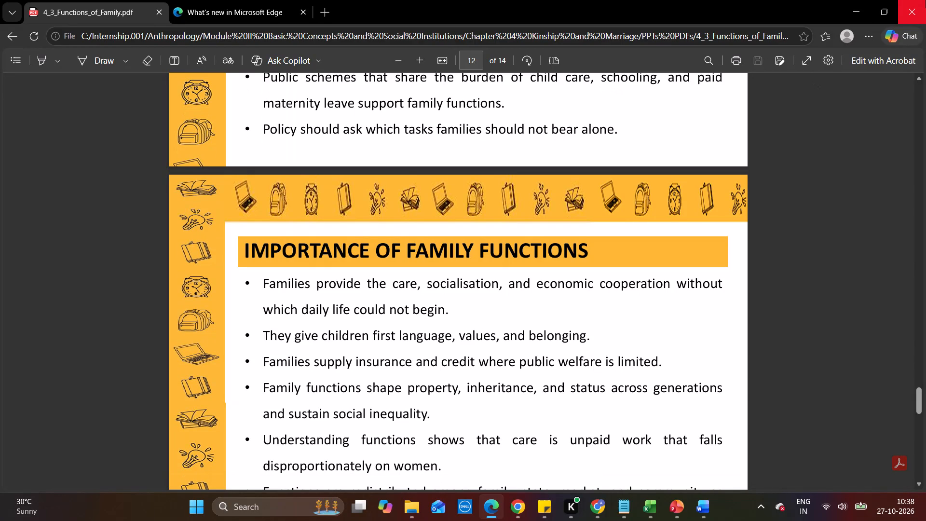
{"action": "scroll", "coordinate": [925, 0], "scroll_direction": "down", "scroll_amount": 17}
{"action": "scroll", "coordinate": [567, 305], "scroll_direction": "down", "scroll_amount": 3}
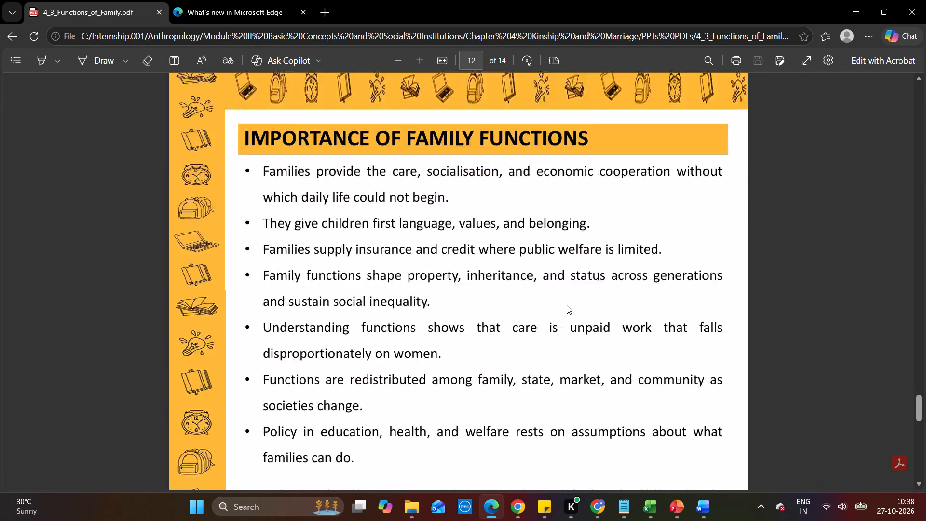
{"action": "scroll", "coordinate": [567, 305], "scroll_direction": "down", "scroll_amount": 13}
{"action": "left_click", "coordinate": [925, 0]}
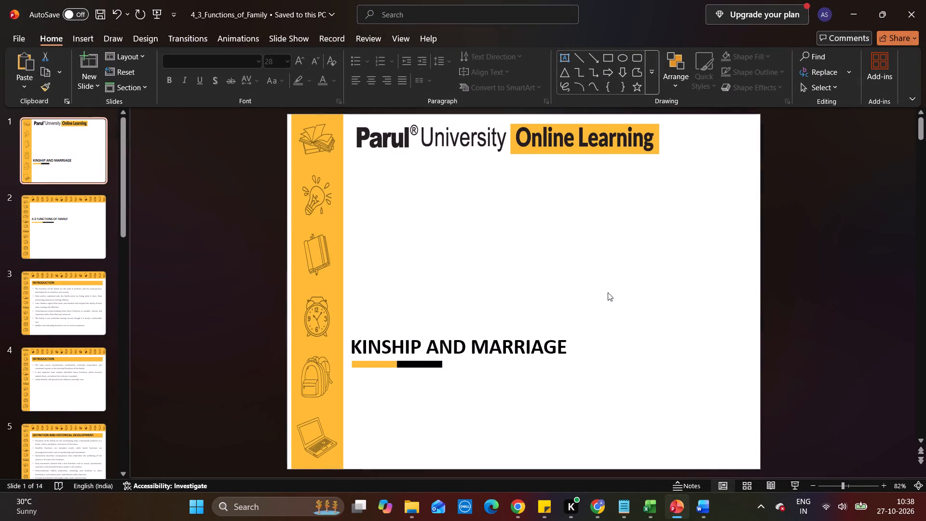
Close the Functions of Family presentation in PowerPoint.
{"action": "left_click", "coordinate": [925, 0]}
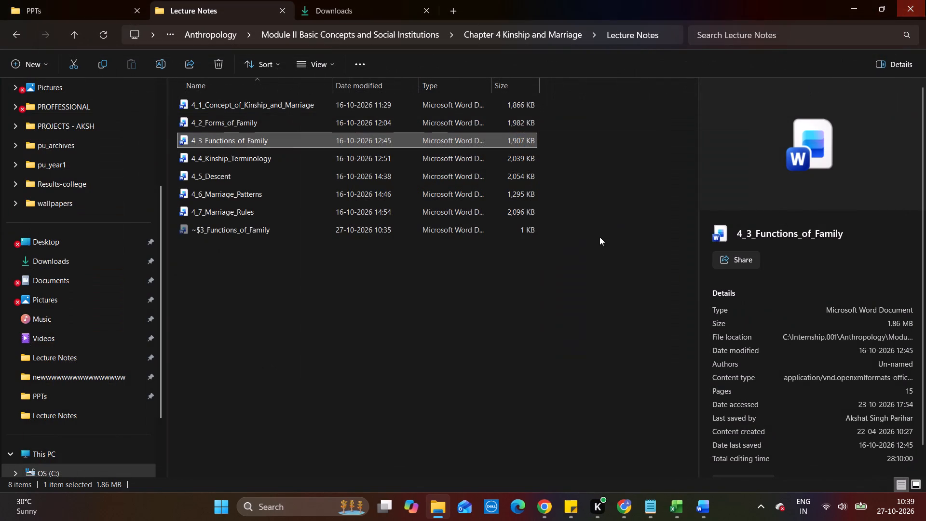
Switch to File Explorer and open the 4_4_Kinship_Terminology presentation from Chapter 4's PPTs folder.
{"action": "left_click", "coordinate": [97, 14]}
{"action": "double_click", "coordinate": [258, 154]}
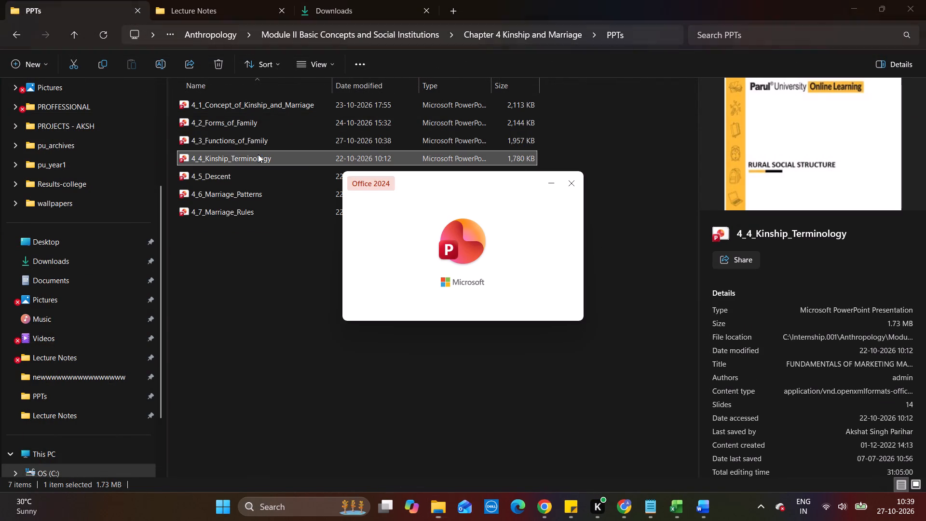
Open the 4_4_Kinship_Terminology document from Chapter 4's Lecture Notes folder and go to the Evolution of Kinship Study timeline figure.
{"action": "left_click", "coordinate": [217, 4]}
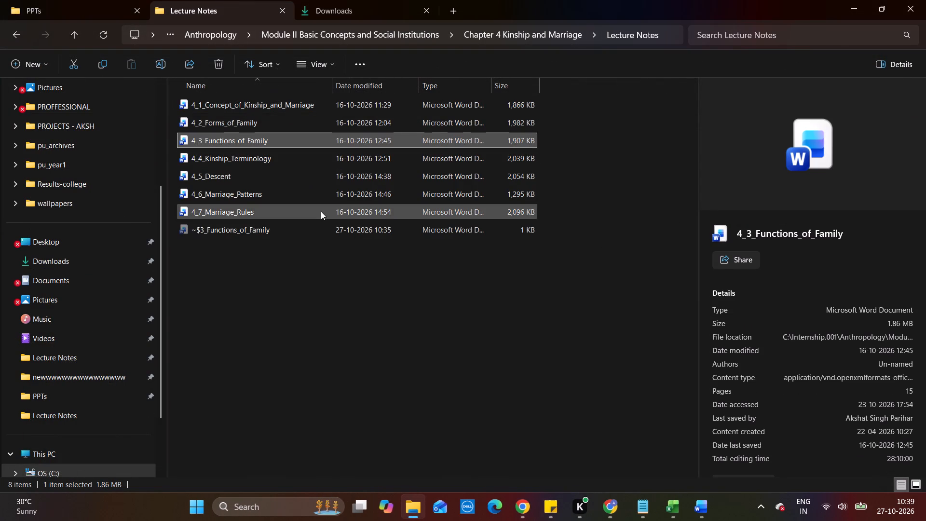
{"action": "double_click", "coordinate": [254, 156]}
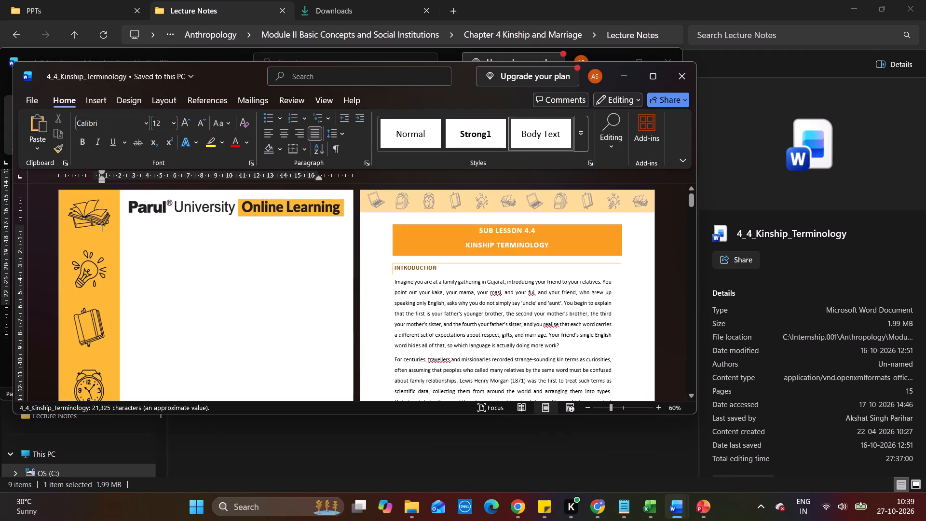
{"action": "scroll", "coordinate": [449, 343], "scroll_direction": "down", "scroll_amount": 6}
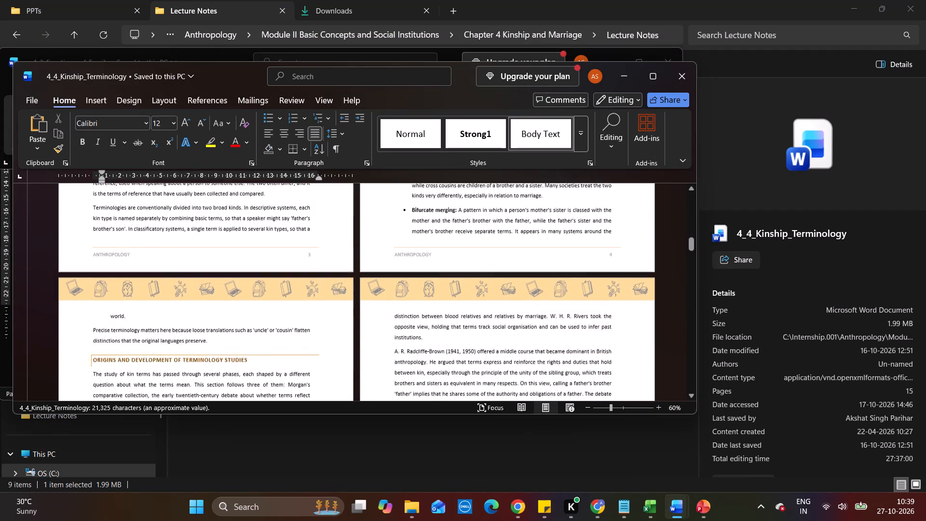
{"action": "scroll", "coordinate": [449, 343], "scroll_direction": "down", "scroll_amount": 2}
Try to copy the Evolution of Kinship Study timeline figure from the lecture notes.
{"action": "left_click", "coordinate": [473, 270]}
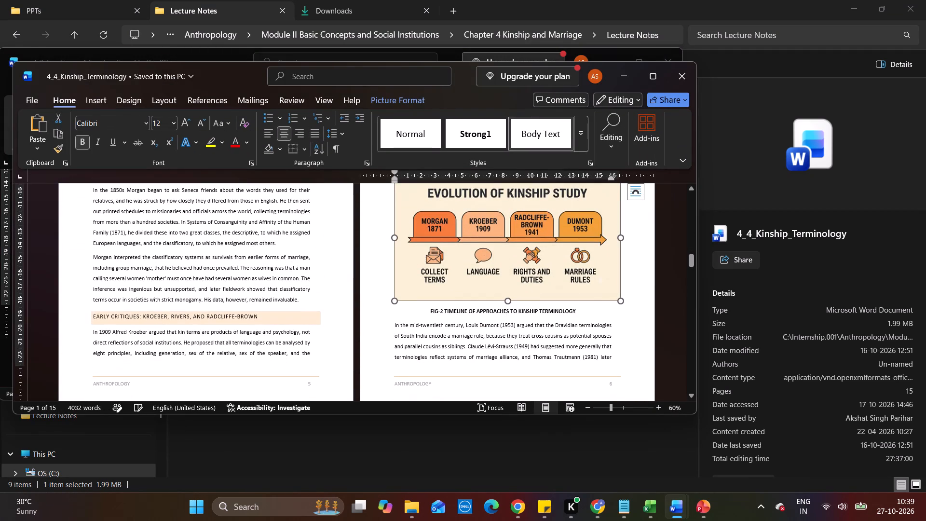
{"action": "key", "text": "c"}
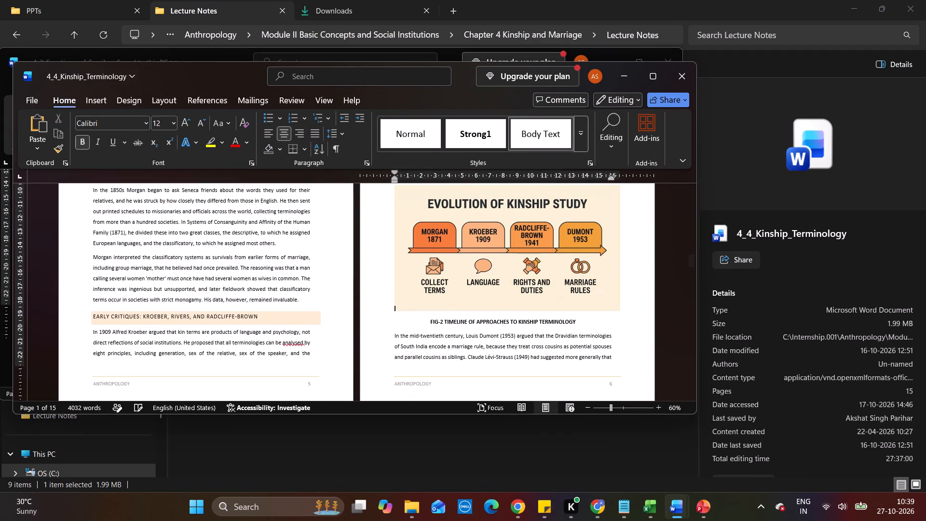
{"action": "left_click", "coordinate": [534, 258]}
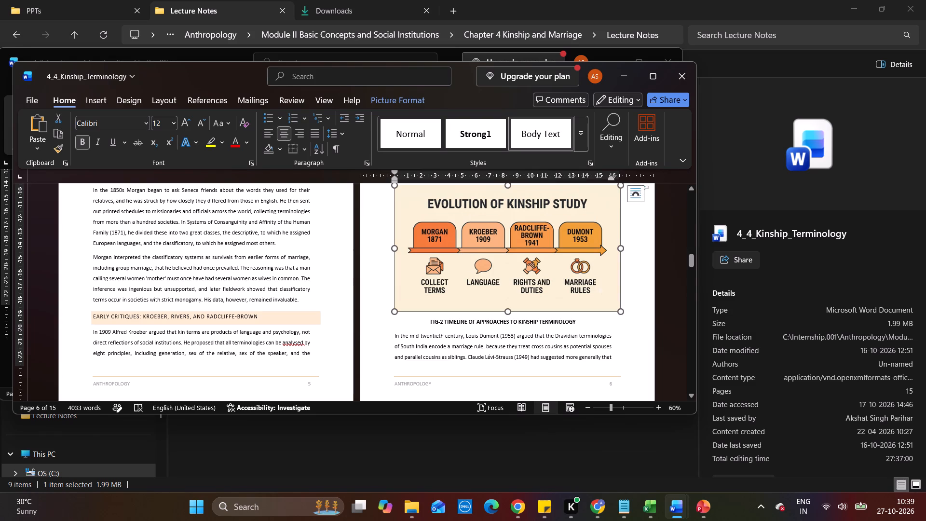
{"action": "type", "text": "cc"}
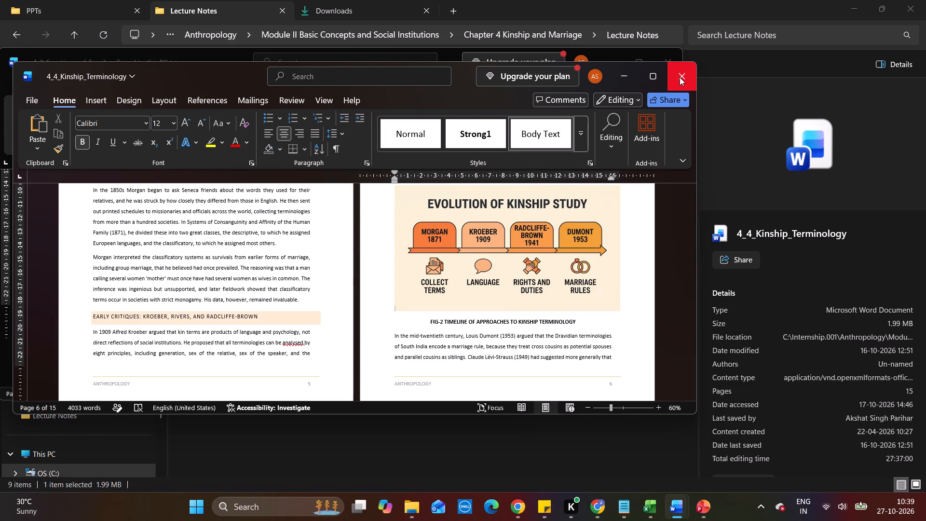
Minimize the Kinship Terminology notes and close the 4_3_Functions_of_Family document in Word.
{"action": "left_click", "coordinate": [619, 81]}
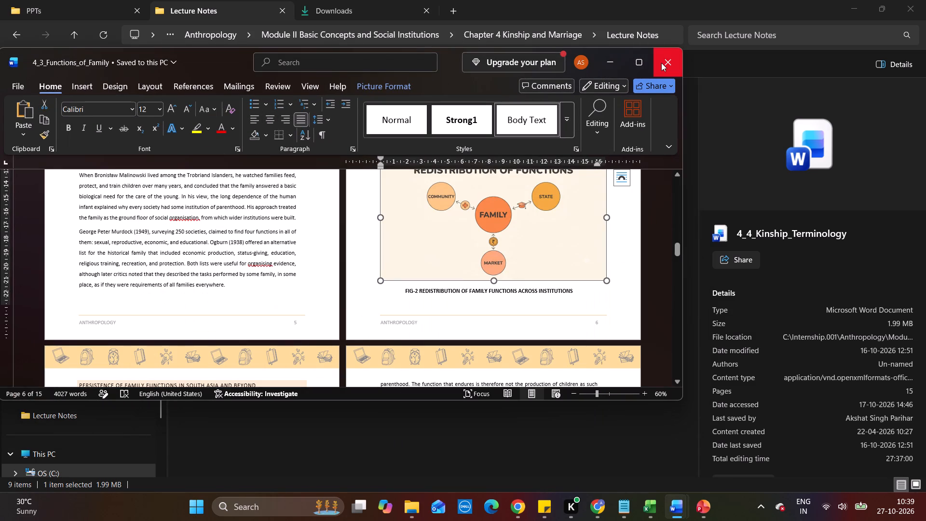
{"action": "left_click", "coordinate": [661, 63]}
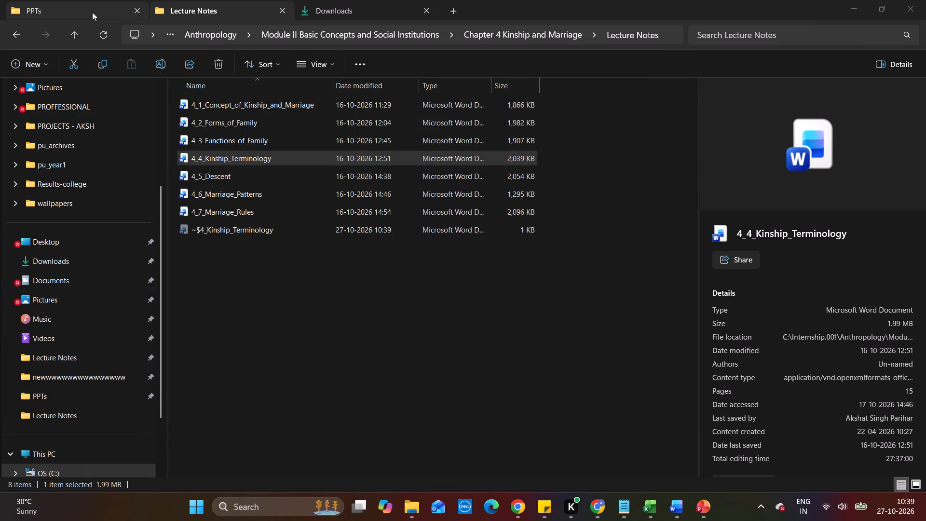
Switch to the 4_4_Kinship_Terminology presentation in PowerPoint and enable editing.
{"action": "left_click", "coordinate": [92, 12]}
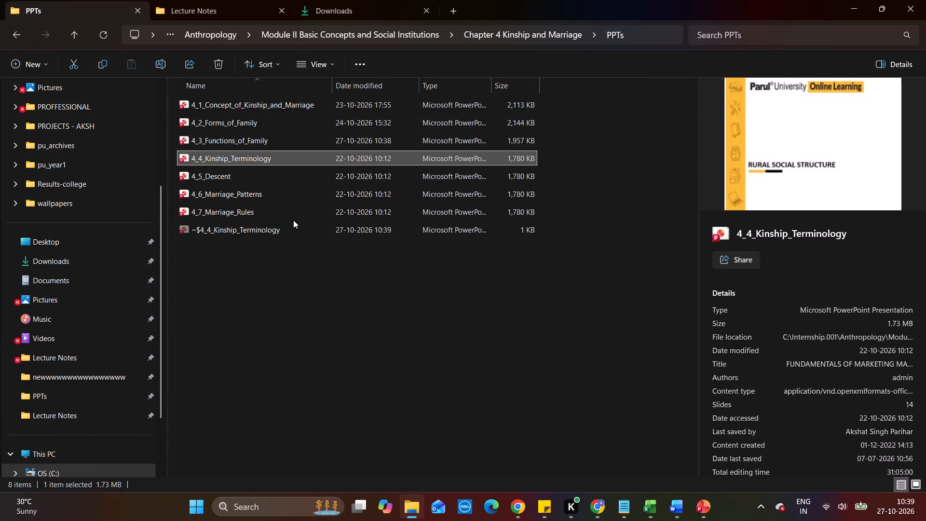
{"action": "left_click", "coordinate": [698, 519]}
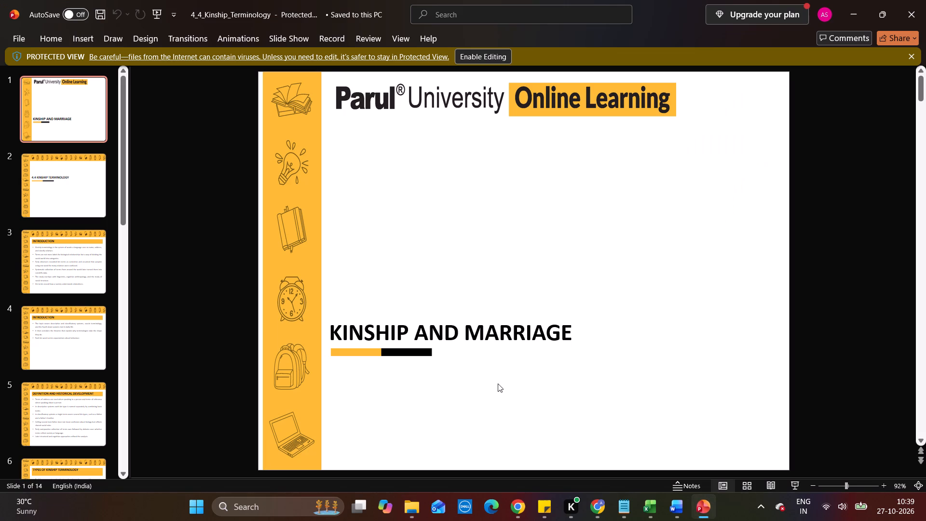
{"action": "left_click", "coordinate": [489, 54]}
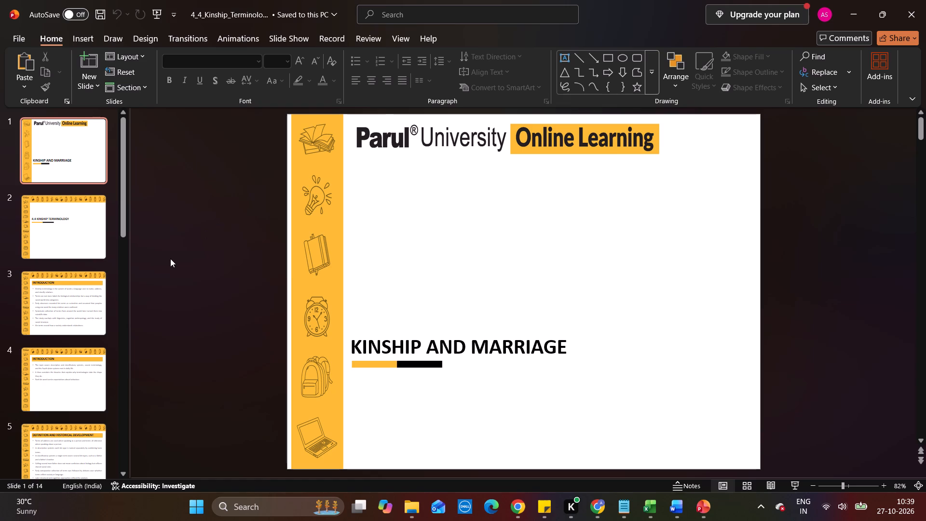
Delete the existing three-panel picture from slide 8, Timeline of Approaches to Kinship Terminology.
{"action": "scroll", "coordinate": [67, 332], "scroll_direction": "down", "scroll_amount": 5}
{"action": "scroll", "coordinate": [67, 332], "scroll_direction": "up", "scroll_amount": 1}
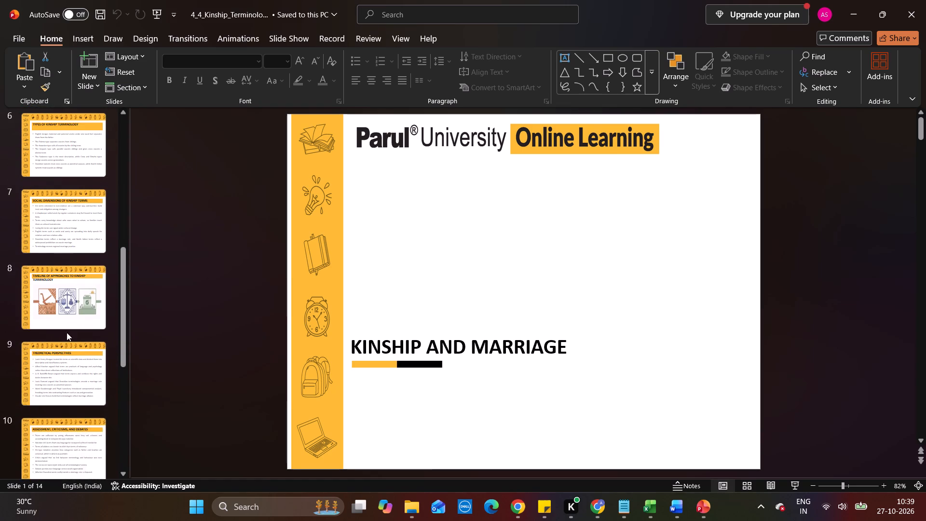
{"action": "left_click", "coordinate": [80, 295]}
{"action": "left_click", "coordinate": [520, 346]}
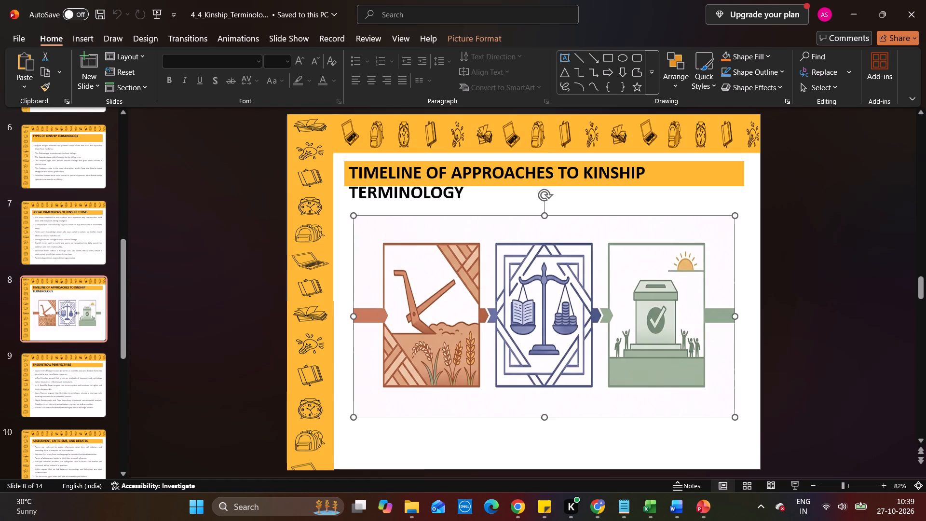
{"action": "key", "text": "BackSpace"}
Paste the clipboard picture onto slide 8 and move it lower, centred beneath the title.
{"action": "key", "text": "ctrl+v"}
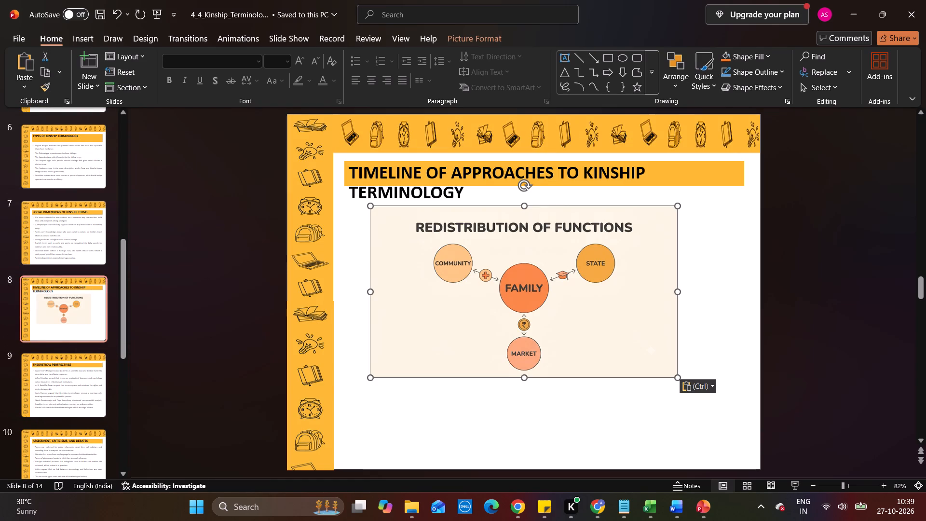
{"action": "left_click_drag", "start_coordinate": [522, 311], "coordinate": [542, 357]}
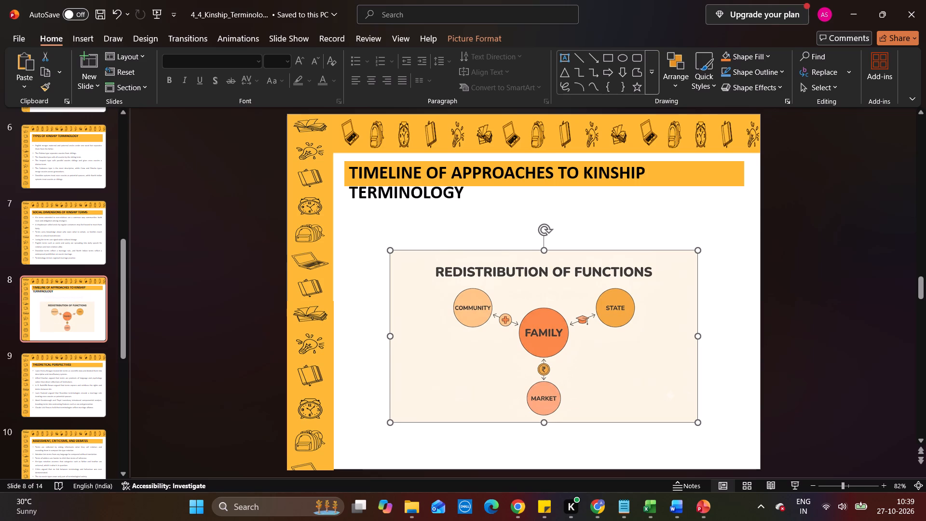
Enlarge slide 8's title box so its orange fill covers both lines of the heading.
{"action": "left_click", "coordinate": [574, 184]}
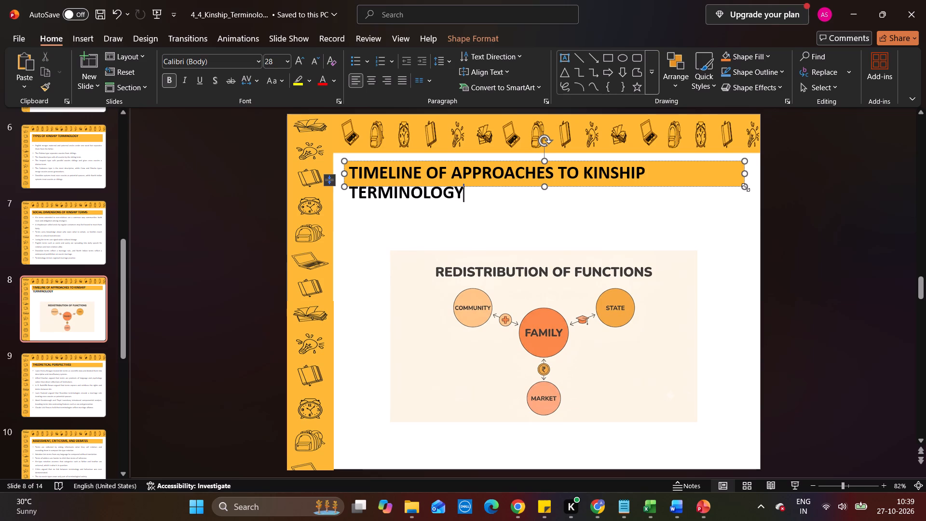
{"action": "left_click_drag", "start_coordinate": [746, 186], "coordinate": [748, 196]}
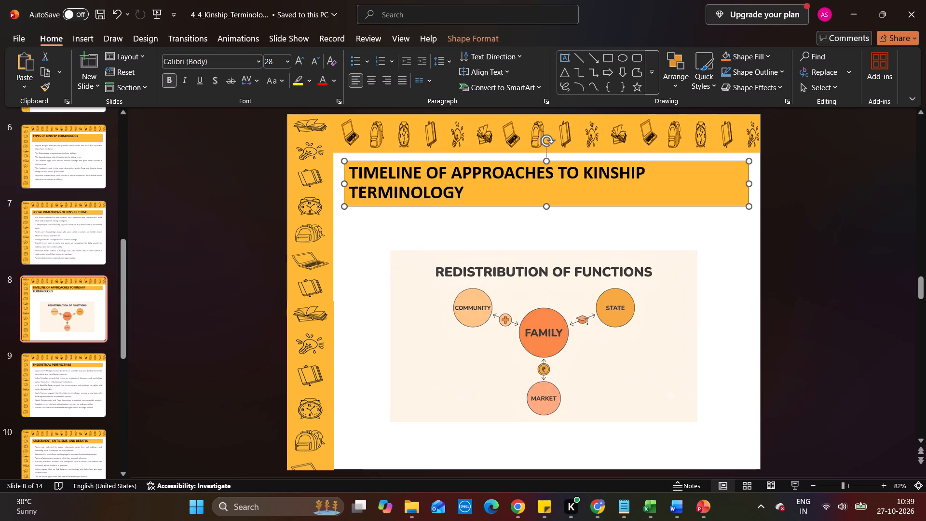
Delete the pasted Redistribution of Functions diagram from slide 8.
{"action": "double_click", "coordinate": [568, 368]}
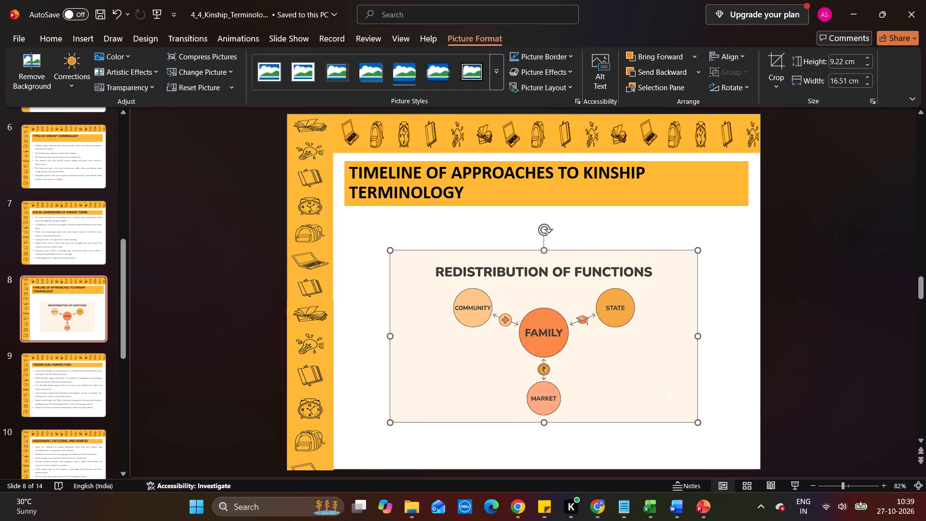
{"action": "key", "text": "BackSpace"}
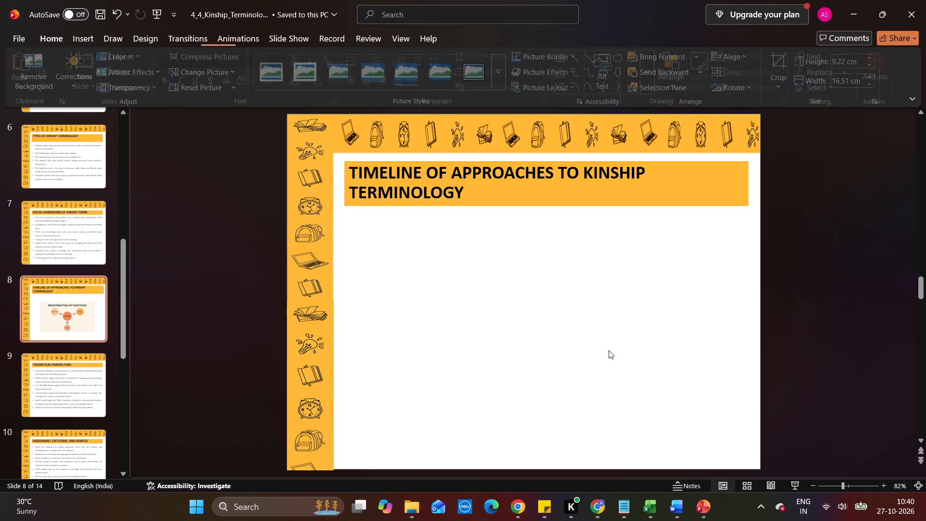
Switch to Word, copy the Evolution of Kinship Study timeline figure from the lecture notes, and minimize the document.
{"action": "left_click", "coordinate": [686, 518]}
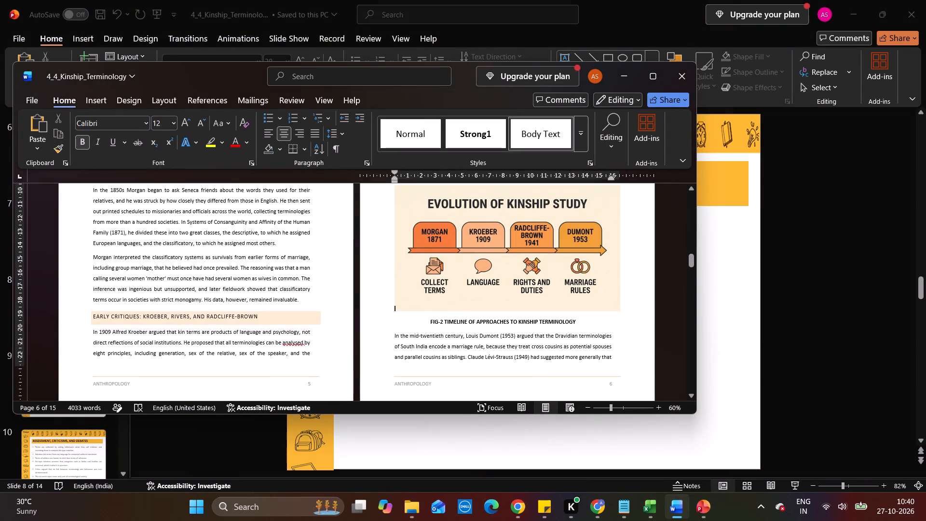
{"action": "left_click", "coordinate": [524, 291]}
{"action": "key", "text": "ctrl+c"}
{"action": "key", "text": "ctrl+c"}
{"action": "key", "text": "ctrl+c"}
{"action": "key", "text": "ctrl+c"}
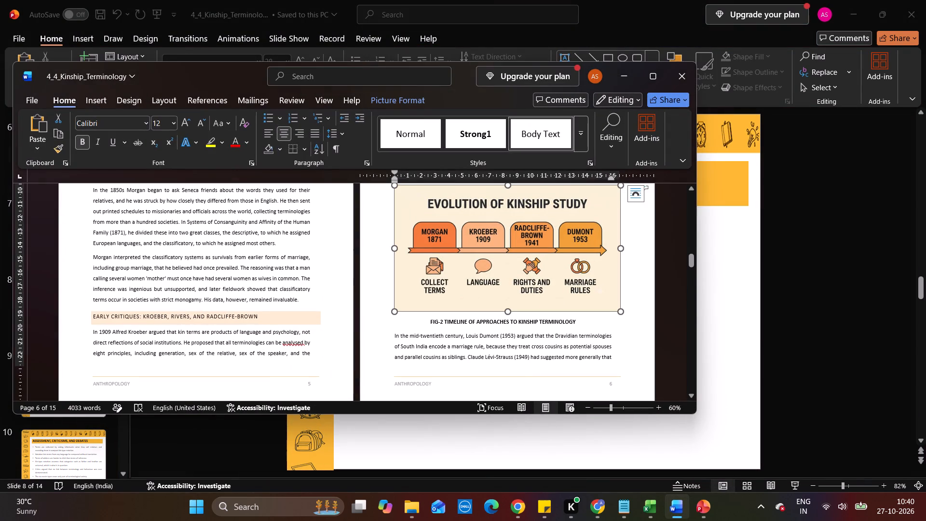
{"action": "key", "text": "ctrl+c"}
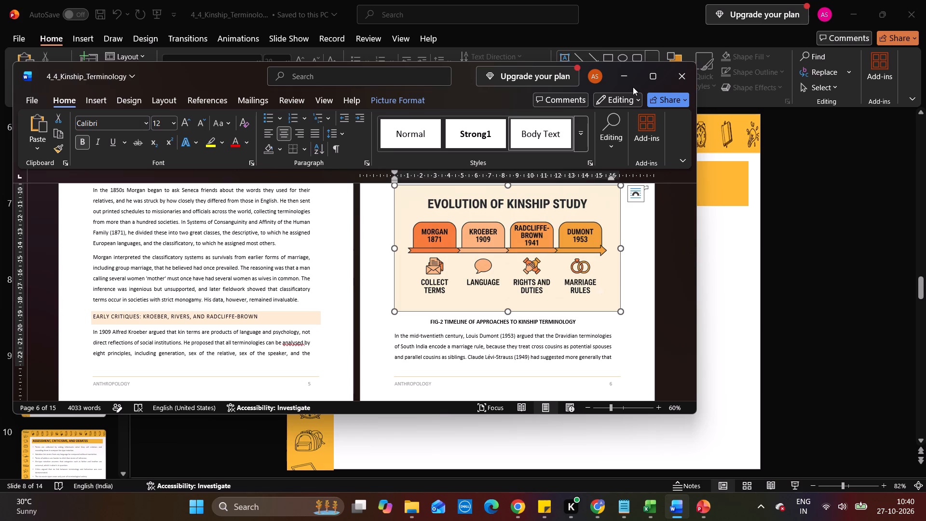
{"action": "left_click", "coordinate": [630, 87]}
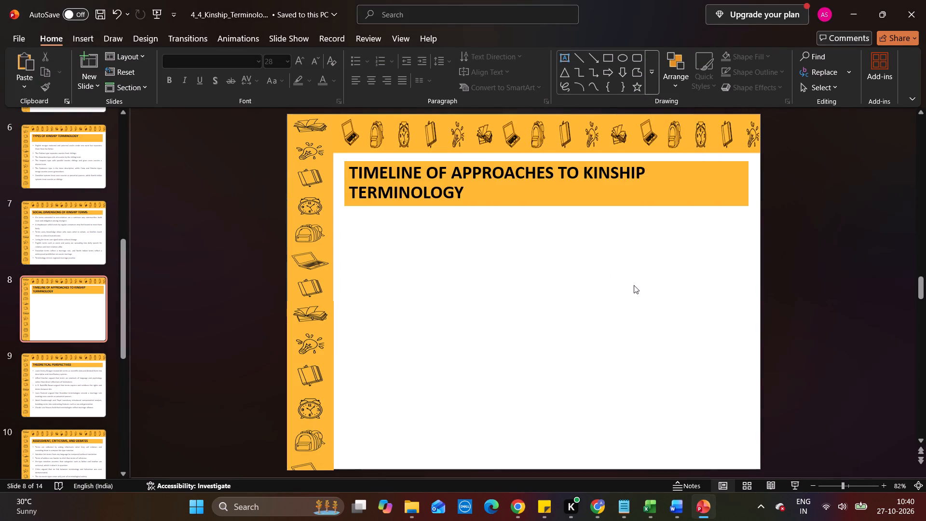
Paste the Evolution of Kinship Study figure onto slide 8 and stretch it to the title box's width, filling the space below.
{"action": "left_click", "coordinate": [634, 285]}
{"action": "key", "text": "ctrl+v"}
{"action": "left_click_drag", "start_coordinate": [536, 289], "coordinate": [559, 331]}
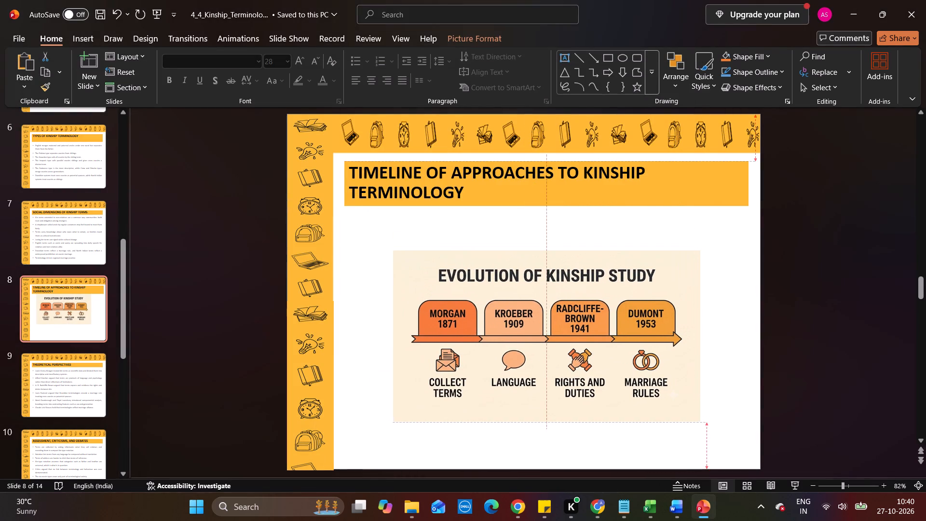
{"action": "left_click_drag", "start_coordinate": [546, 250], "coordinate": [546, 215]}
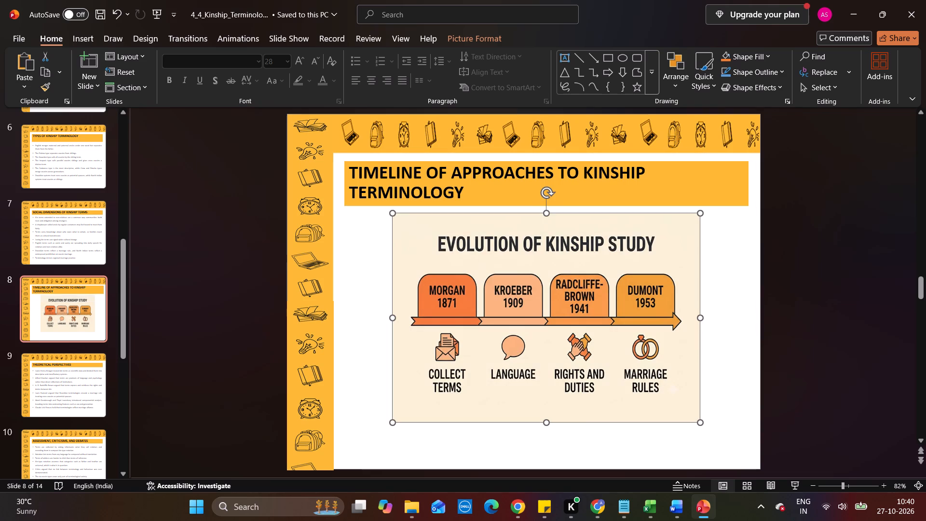
{"action": "left_click_drag", "start_coordinate": [393, 318], "coordinate": [346, 327]}
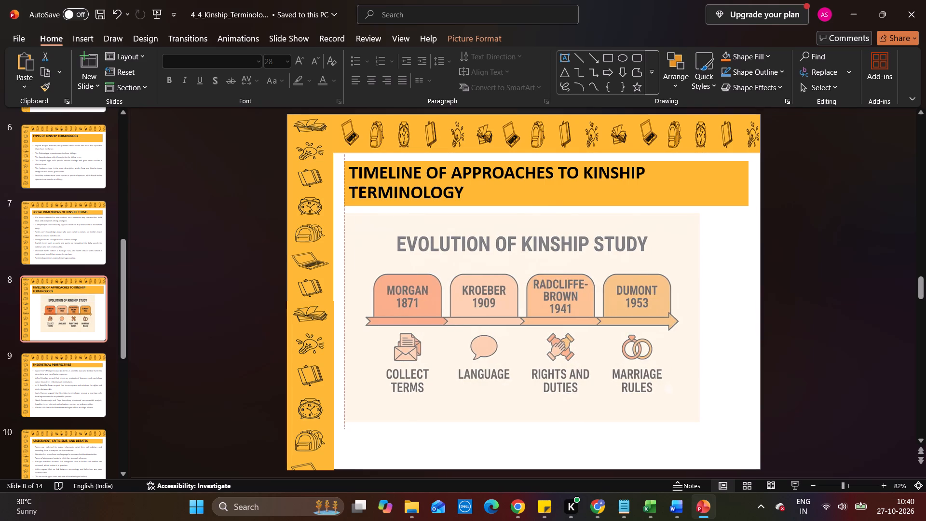
{"action": "left_click_drag", "start_coordinate": [346, 327], "coordinate": [345, 327]}
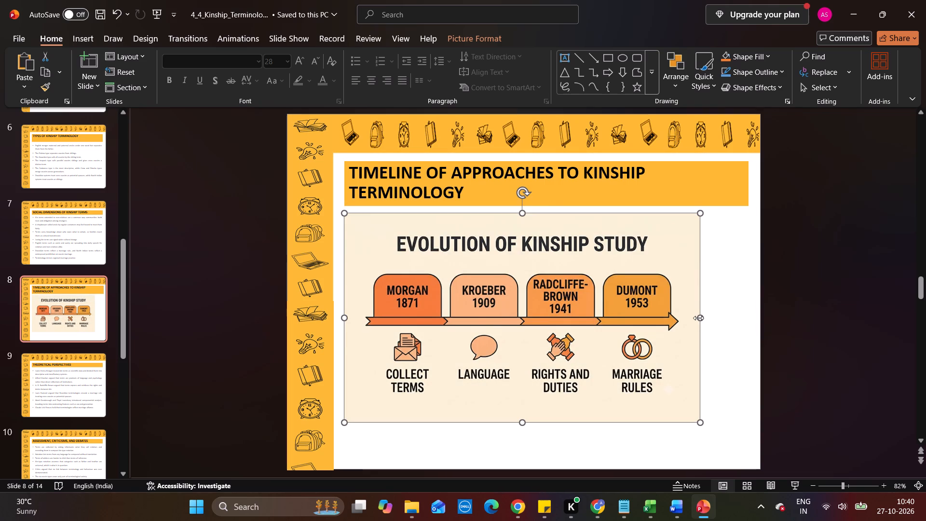
{"action": "left_click_drag", "start_coordinate": [698, 318], "coordinate": [743, 319]}
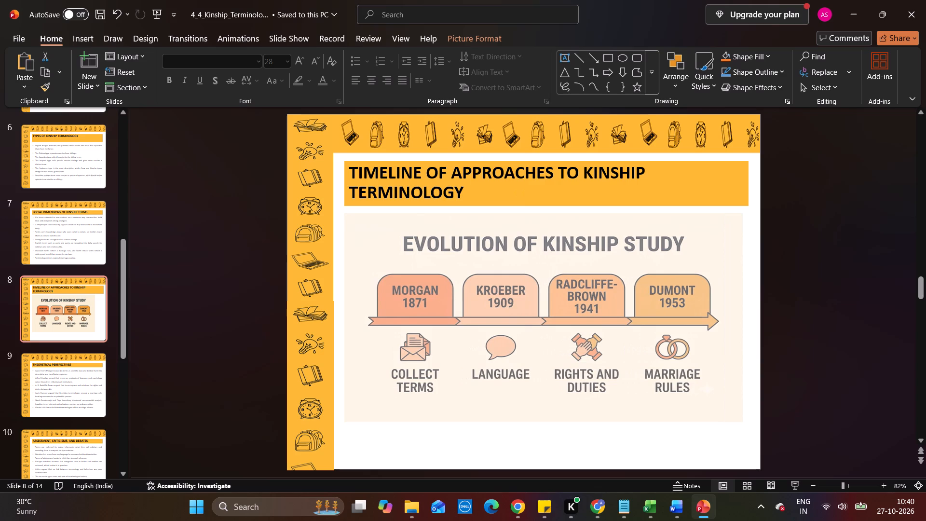
{"action": "left_click_drag", "start_coordinate": [743, 319], "coordinate": [748, 321]}
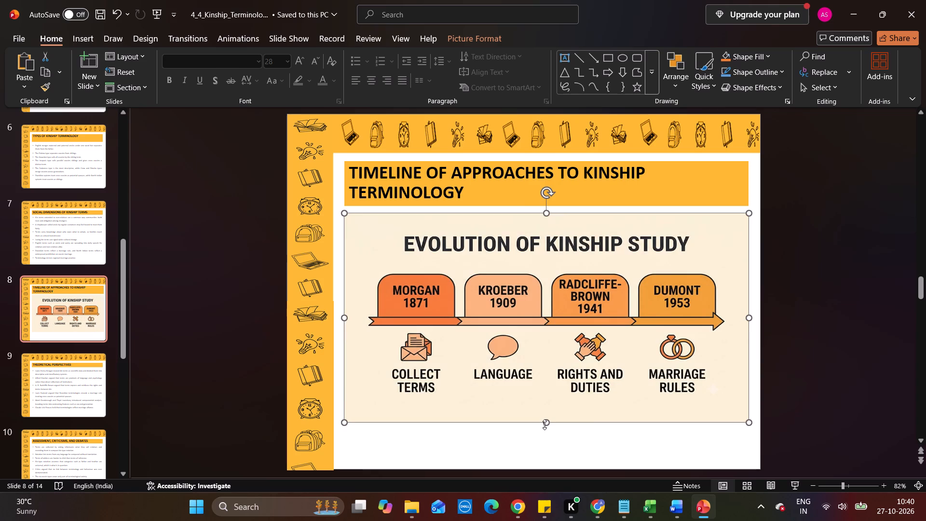
{"action": "left_click_drag", "start_coordinate": [545, 425], "coordinate": [545, 454]}
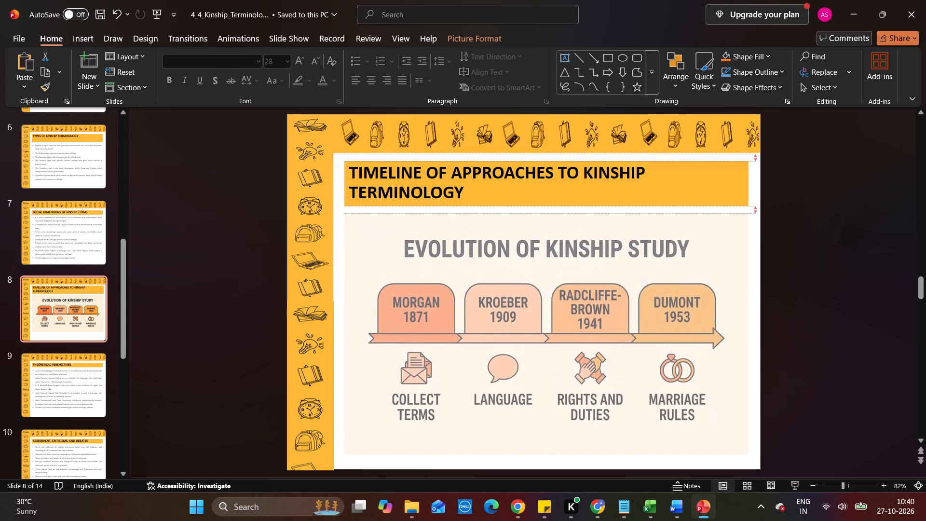
{"action": "left_click_drag", "start_coordinate": [545, 454], "coordinate": [545, 454]}
{"action": "left_click", "coordinate": [824, 352]}
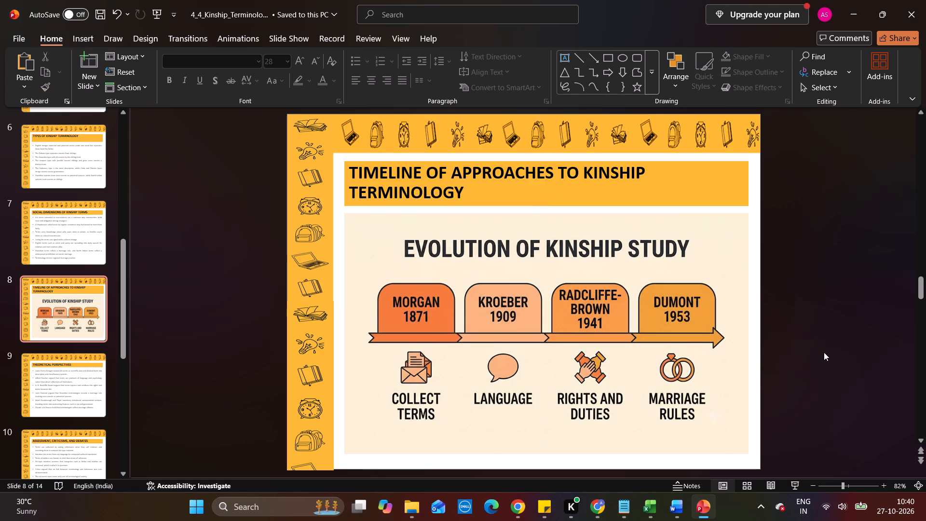
{"action": "left_click", "coordinate": [249, 380]}
Shrink slide 6's title box so its orange fill fits the single-line heading Types of Kinship Terminology.
{"action": "left_click", "coordinate": [58, 178]}
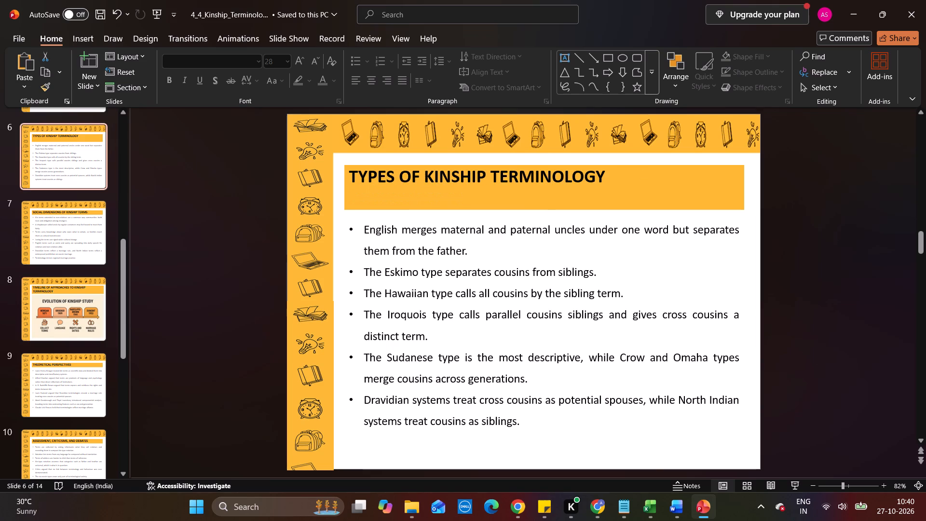
{"action": "left_click", "coordinate": [534, 190]}
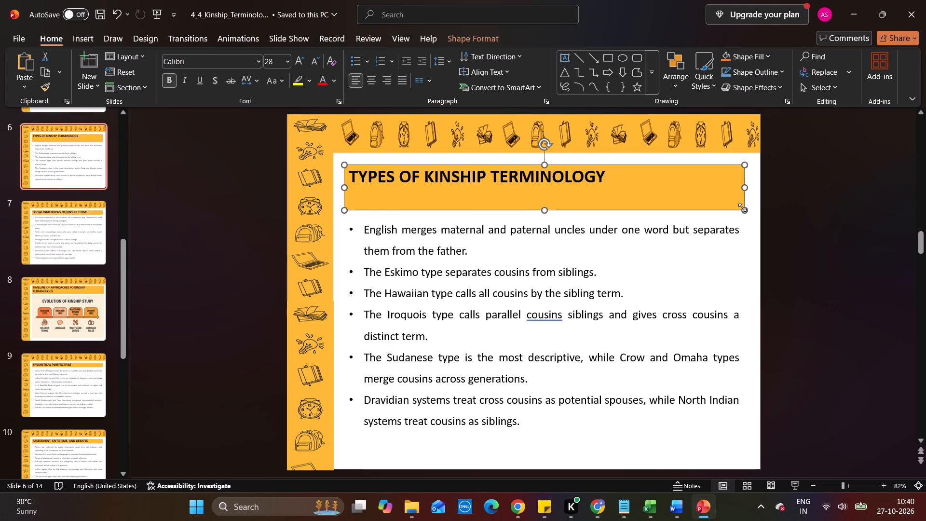
{"action": "left_click_drag", "start_coordinate": [742, 207], "coordinate": [741, 188]}
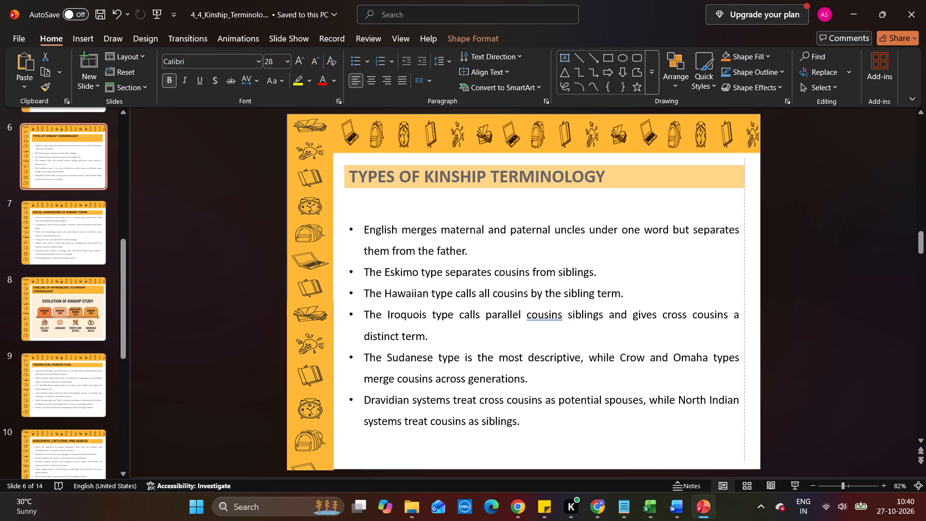
{"action": "left_click_drag", "start_coordinate": [741, 188], "coordinate": [741, 189]}
{"action": "left_click_drag", "start_coordinate": [743, 211], "coordinate": [747, 202]}
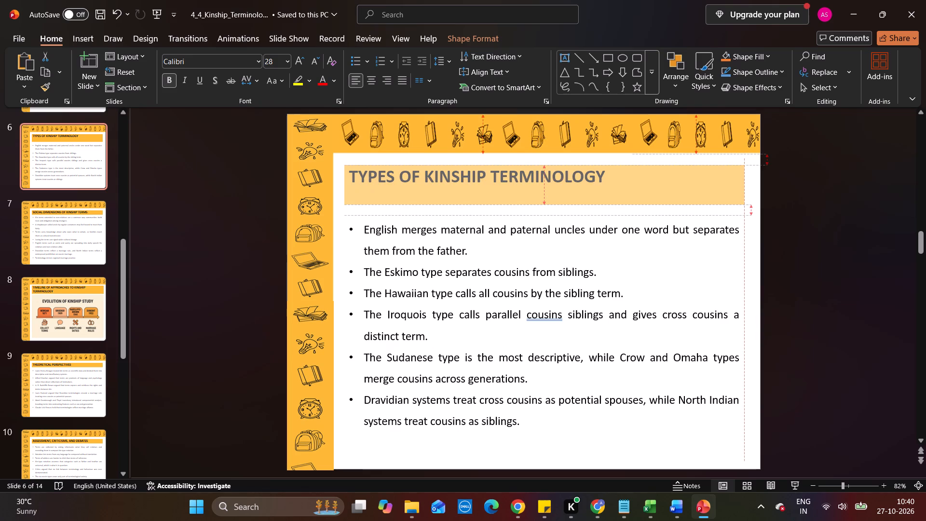
{"action": "left_click_drag", "start_coordinate": [747, 202], "coordinate": [745, 185]}
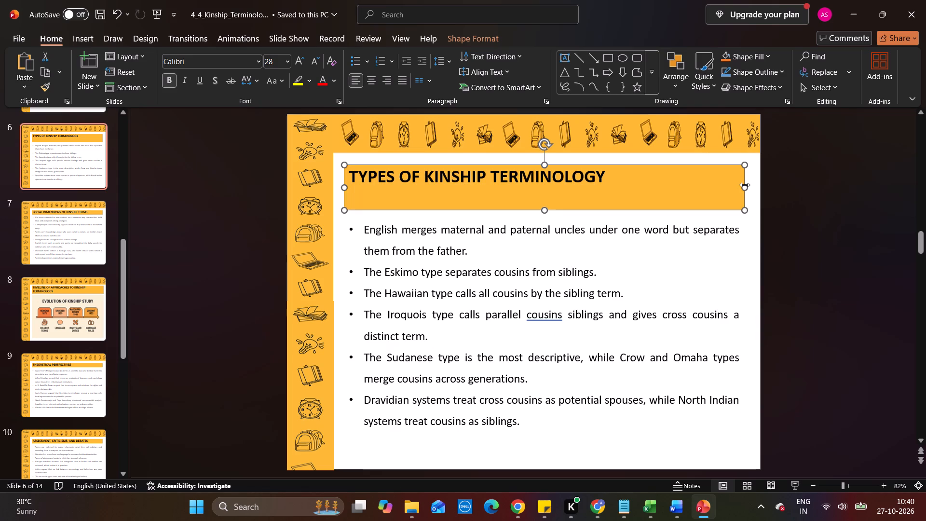
{"action": "left_click_drag", "start_coordinate": [745, 210], "coordinate": [746, 187]}
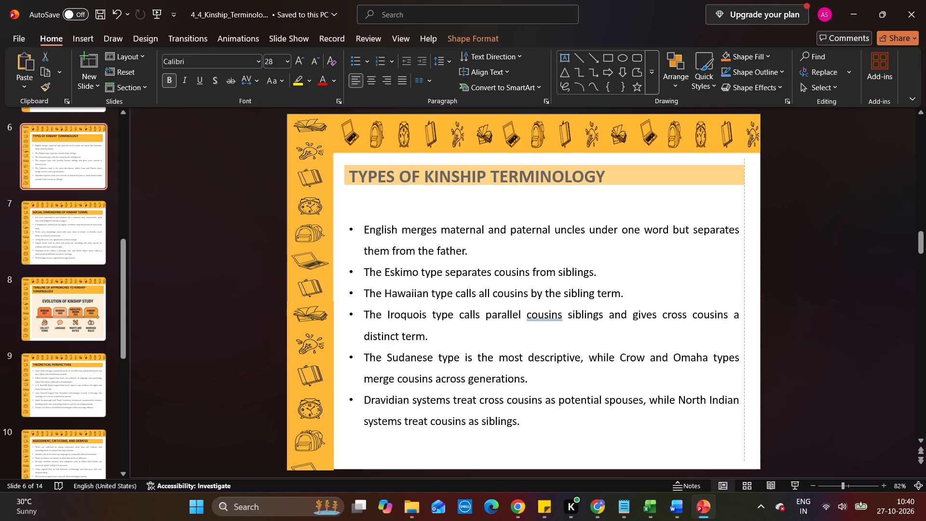
{"action": "left_click_drag", "start_coordinate": [746, 187], "coordinate": [745, 188]}
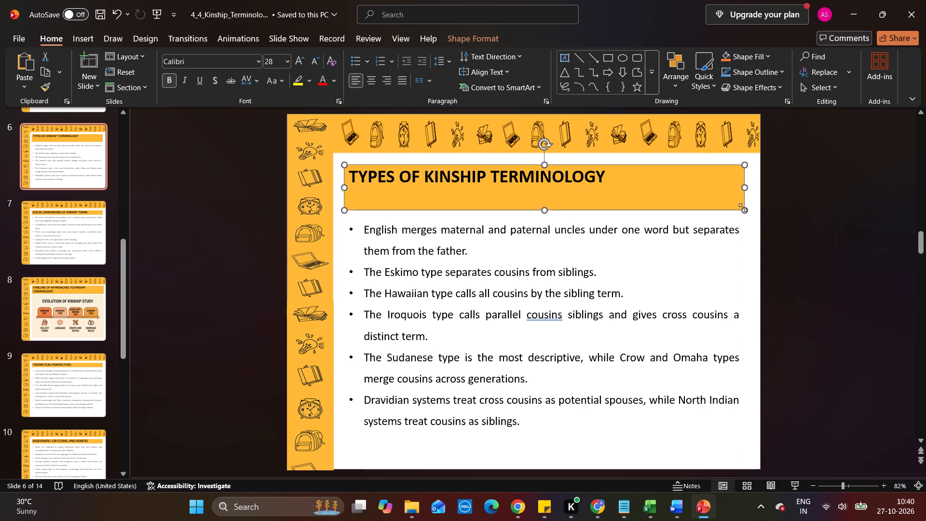
{"action": "left_click_drag", "start_coordinate": [743, 207], "coordinate": [742, 187]}
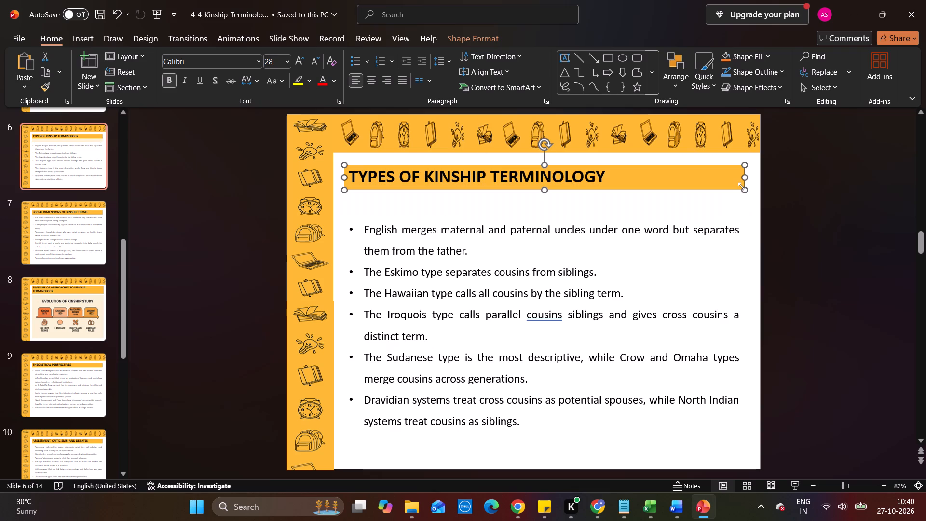
Move slide 6's bulleted text box up so it sits directly beneath the shortened title box.
{"action": "left_click", "coordinate": [648, 265]}
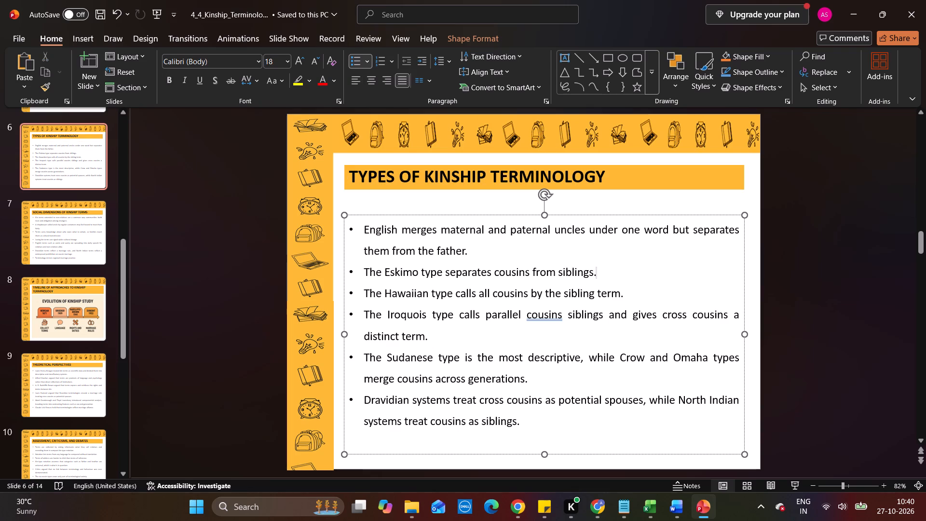
{"action": "left_click_drag", "start_coordinate": [592, 216], "coordinate": [591, 201]}
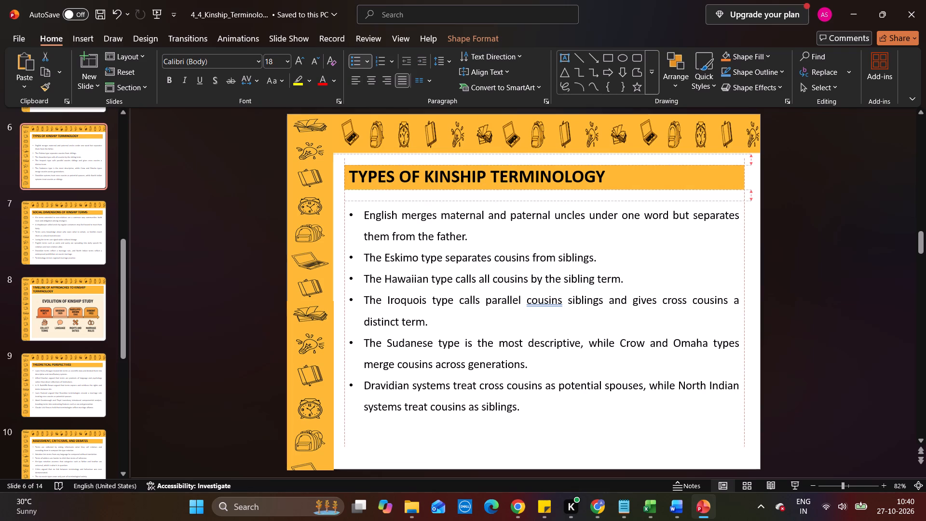
{"action": "left_click_drag", "start_coordinate": [591, 201], "coordinate": [591, 196]}
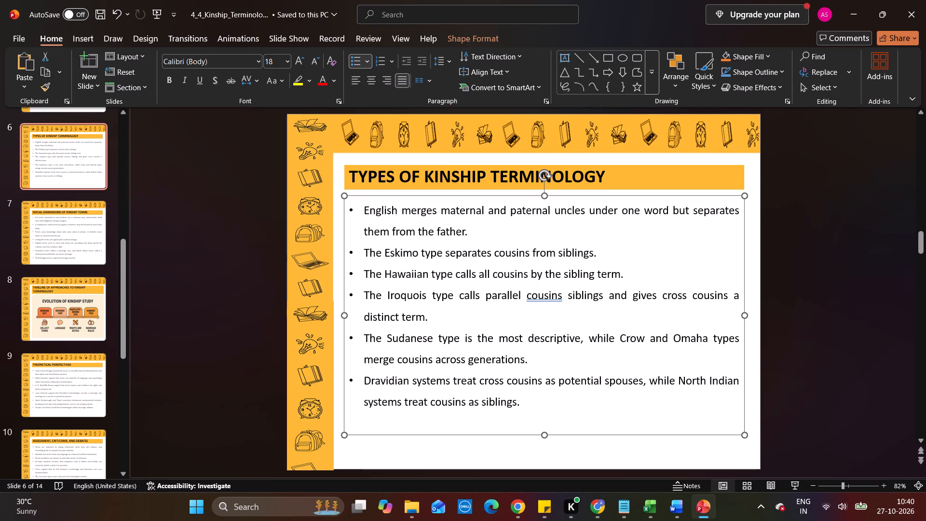
{"action": "left_click_drag", "start_coordinate": [574, 193], "coordinate": [574, 189]}
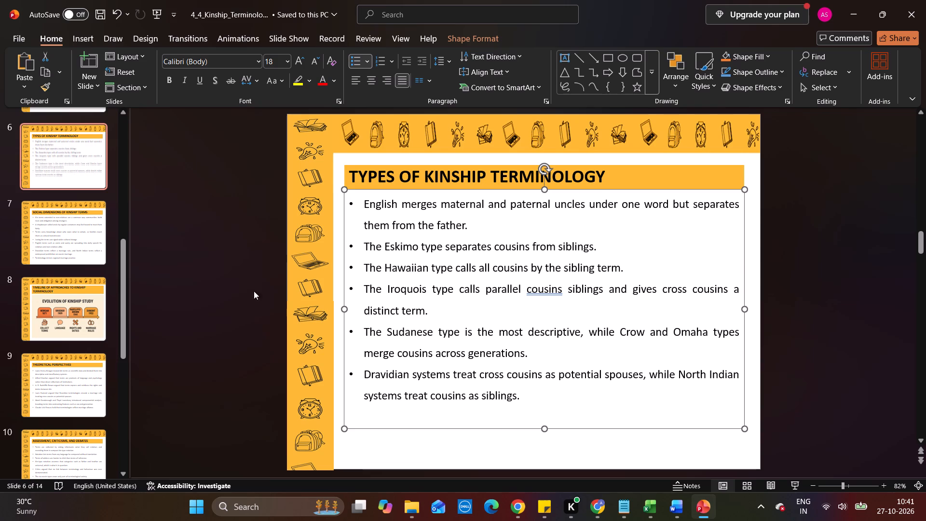
{"action": "left_click", "coordinate": [236, 295]}
Review all slides of the Kinship Terminology presentation from the first to the last, checking titles, text and figure layout.
{"action": "scroll", "coordinate": [67, 220], "scroll_direction": "up", "scroll_amount": 9}
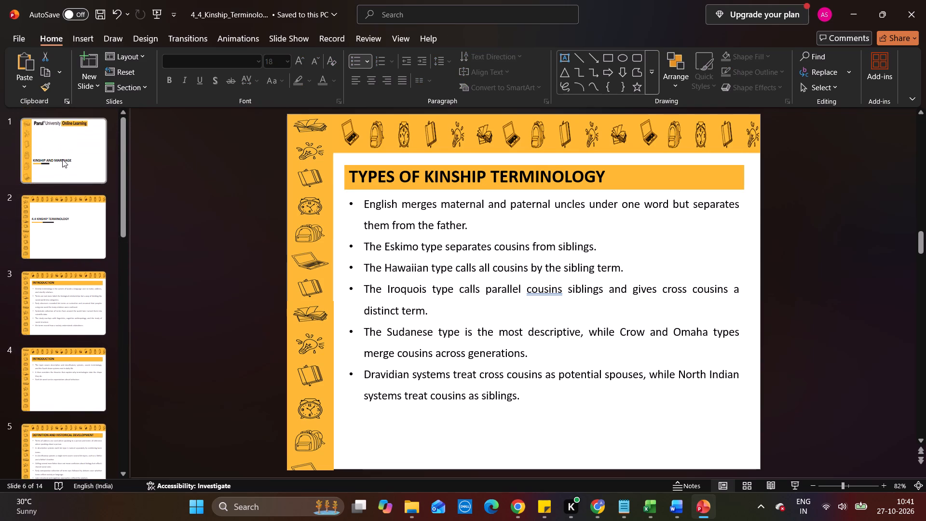
{"action": "left_click", "coordinate": [61, 155]}
{"action": "key", "text": "Down"}
{"action": "key", "text": "Down"}
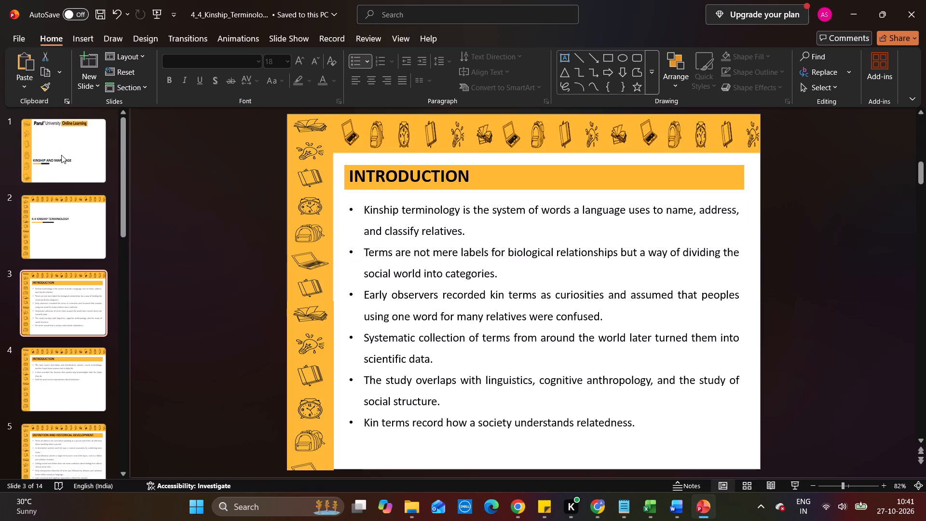
{"action": "key", "text": "Down"}
{"action": "key", "text": "Down"}
{"action": "key", "text": "Down"}
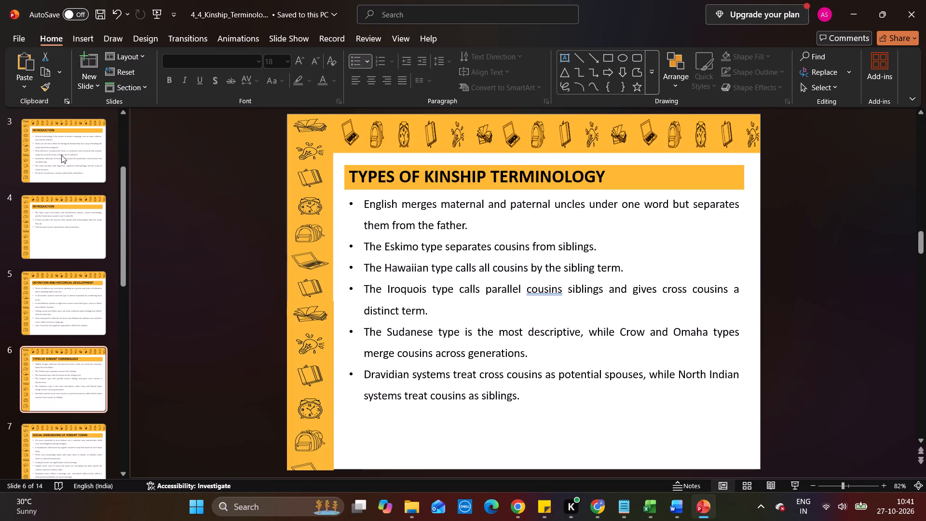
{"action": "key", "text": "Down"}
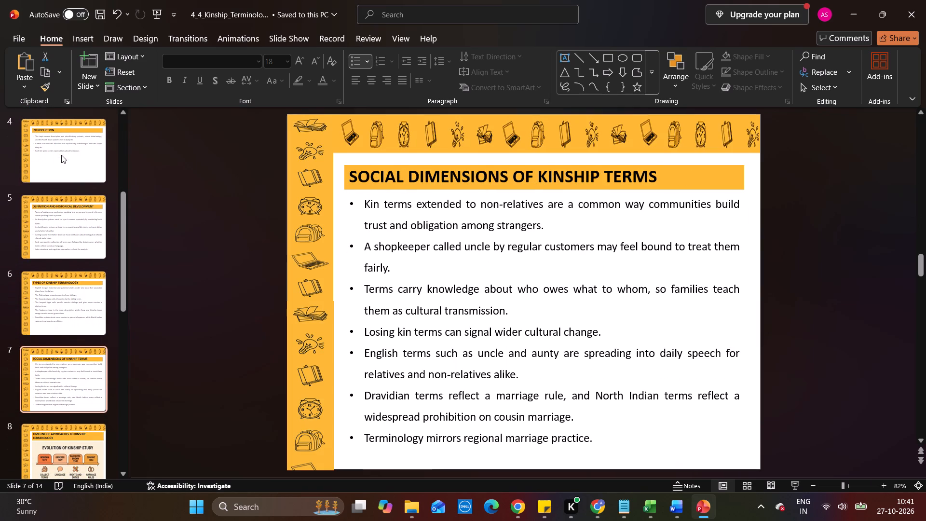
{"action": "key", "text": "Down"}
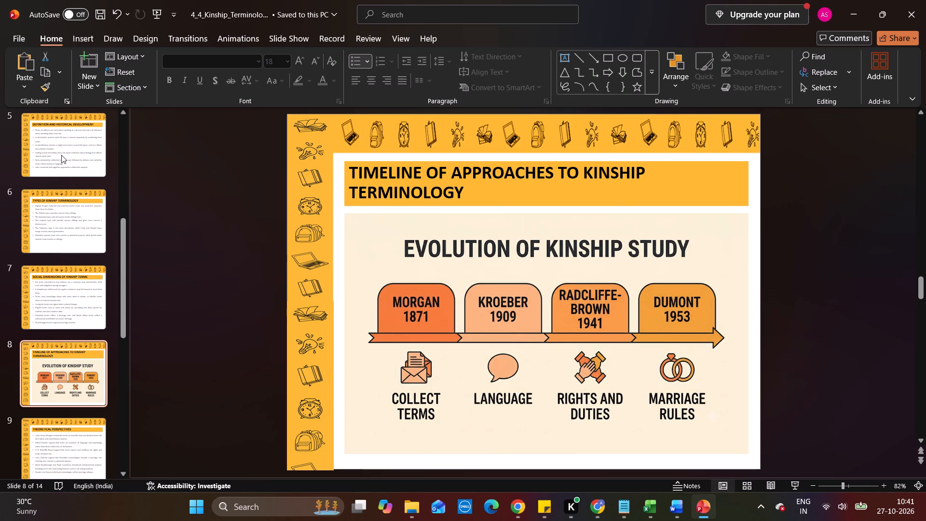
{"action": "key", "text": "Right"}
{"action": "left_click", "coordinate": [54, 281]}
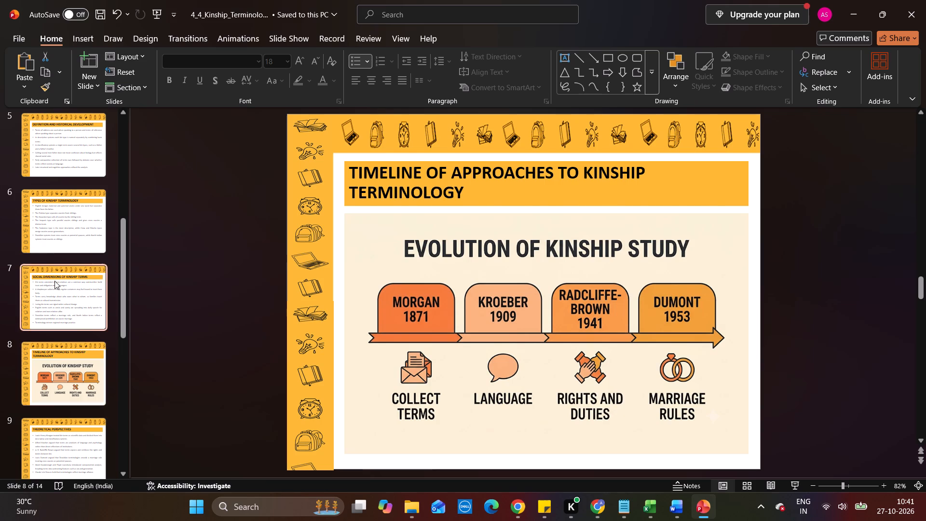
{"action": "key", "text": "Down"}
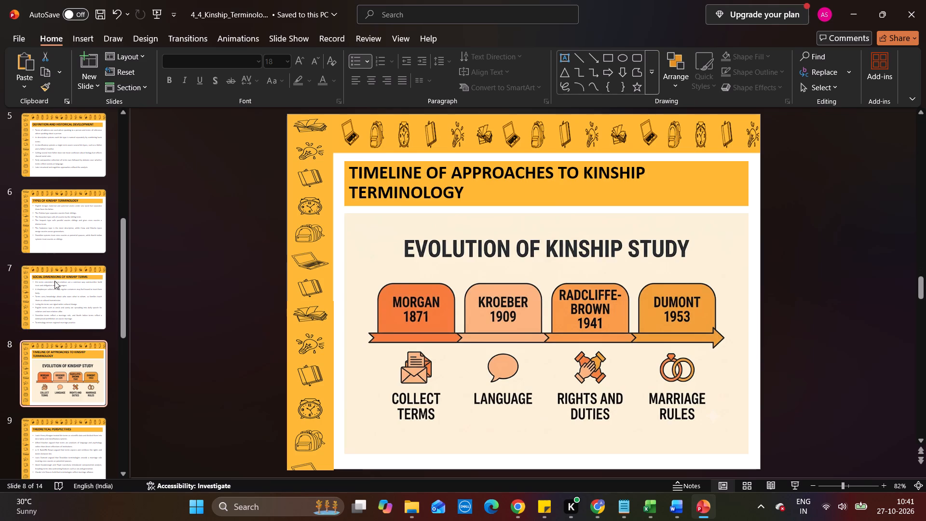
{"action": "key", "text": "Down"}
{"action": "key", "text": "Down"}
{"action": "key", "text": "Down"}
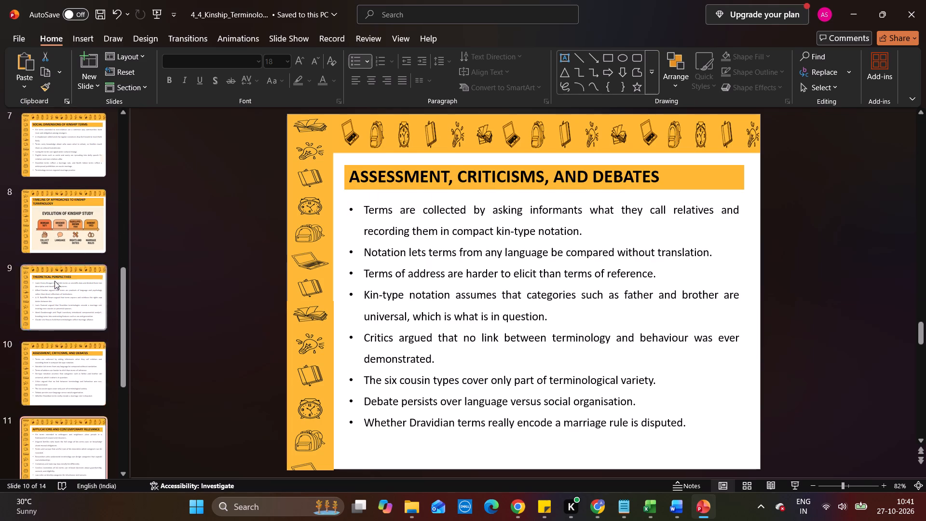
{"action": "key", "text": "Down"}
{"action": "key", "text": "Down"}
{"action": "key", "text": "Down"}
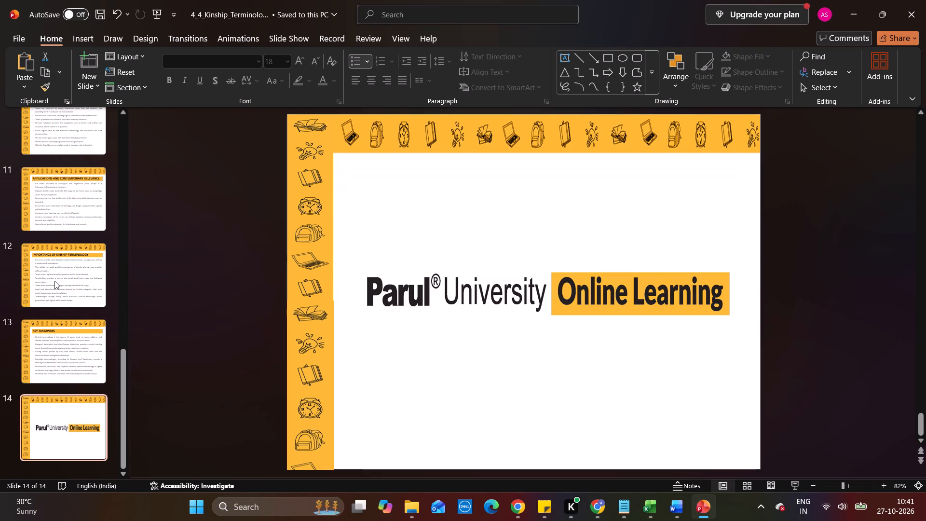
Save the Kinship Terminology presentation.
{"action": "key", "text": "ctrl+s"}
Review the slides again in reverse order, from Key Takeaways back to the 4.4 Kinship Terminology title slide.
{"action": "key", "text": "Up"}
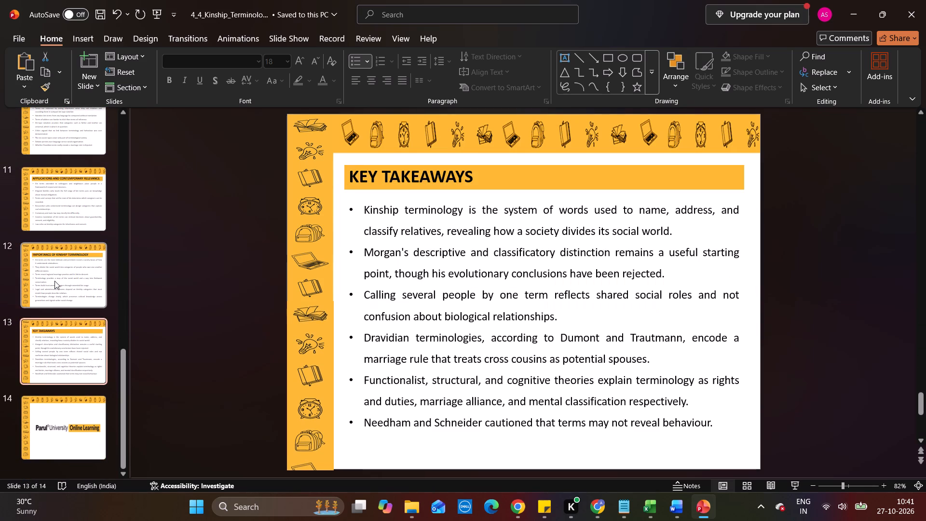
{"action": "key", "text": "Up"}
{"action": "key", "text": "Up"}
{"action": "key", "text": "Up"}
{"action": "key", "text": "Up"}
{"action": "key", "text": "Up"}
{"action": "key", "text": "Up"}
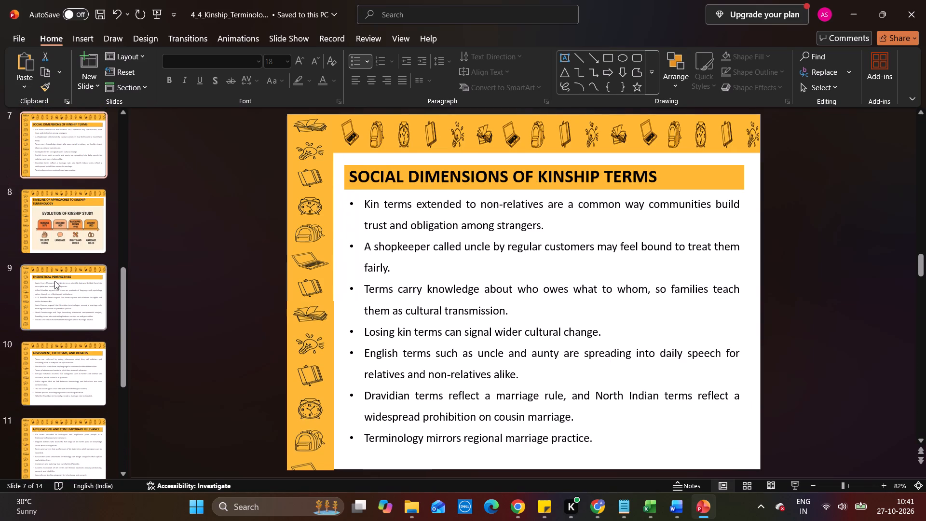
{"action": "key", "text": "Up"}
{"action": "key", "text": "Up"}
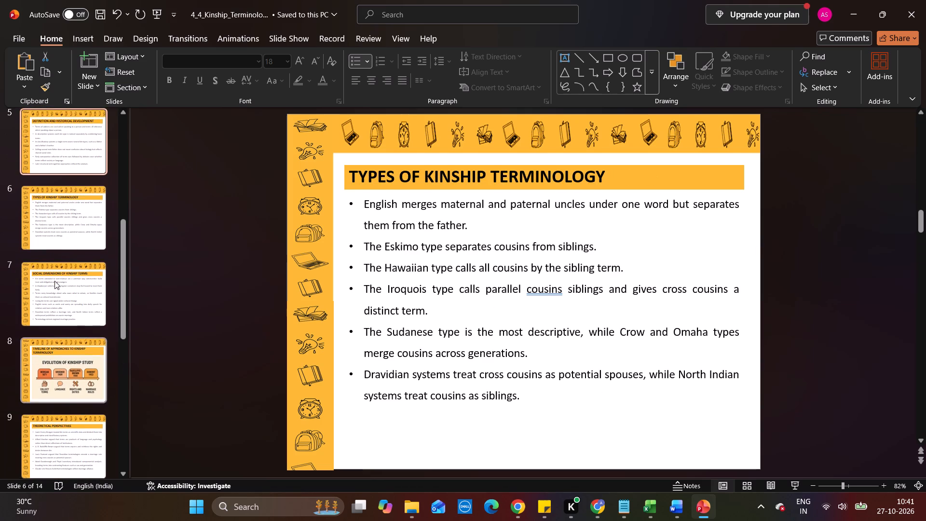
{"action": "key", "text": "Up"}
{"action": "key", "text": "Up"}
{"action": "key", "text": "Up"}
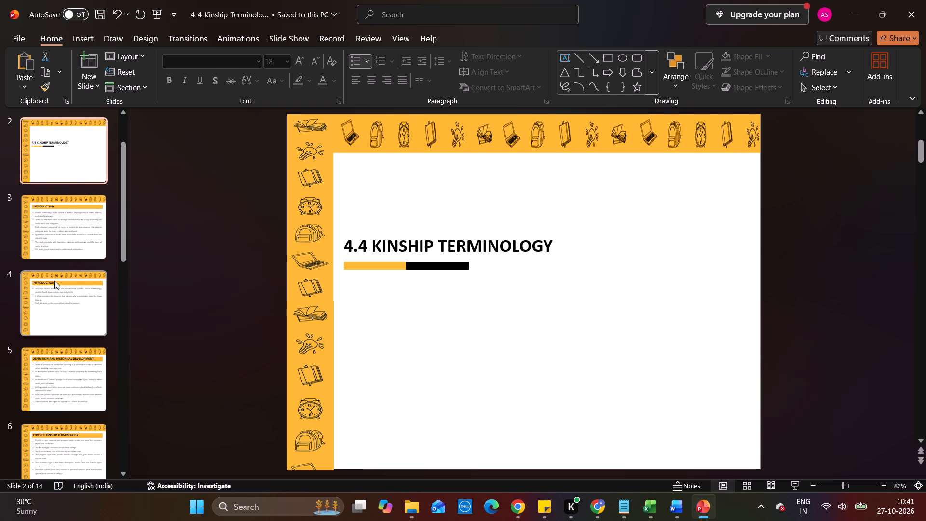
Save the presentation again and return to the opening Kinship and Marriage slide.
{"action": "key", "text": "ctrl+s"}
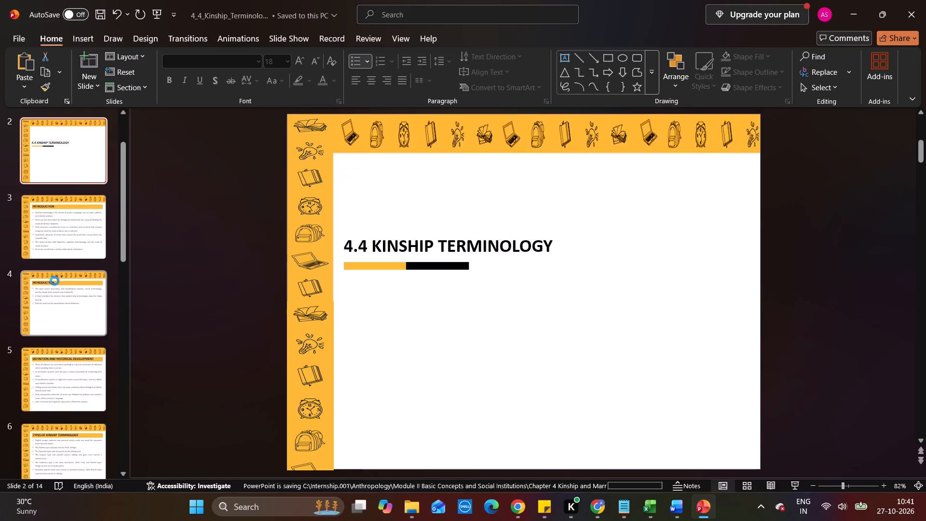
{"action": "key", "text": "ctrl+s"}
{"action": "key", "text": "Up"}
{"action": "key", "text": "Up"}
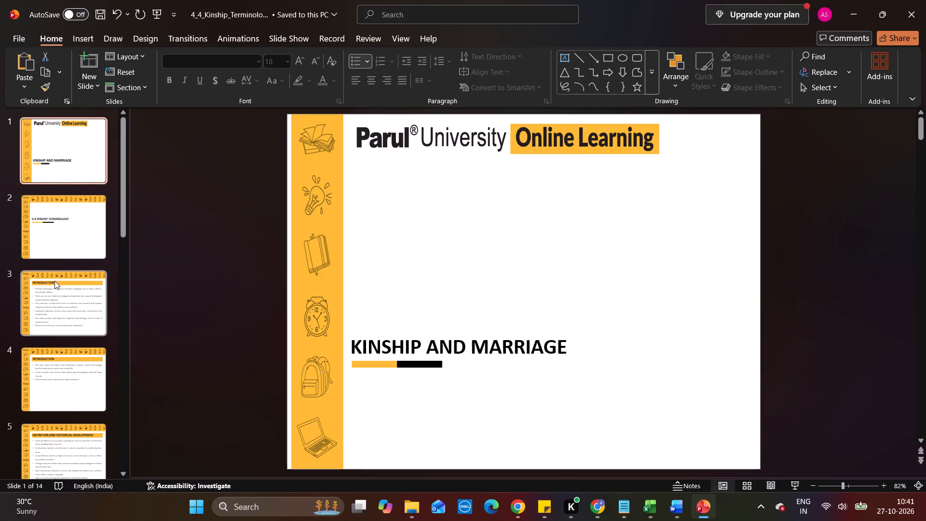
{"action": "key", "text": "ctrl+s"}
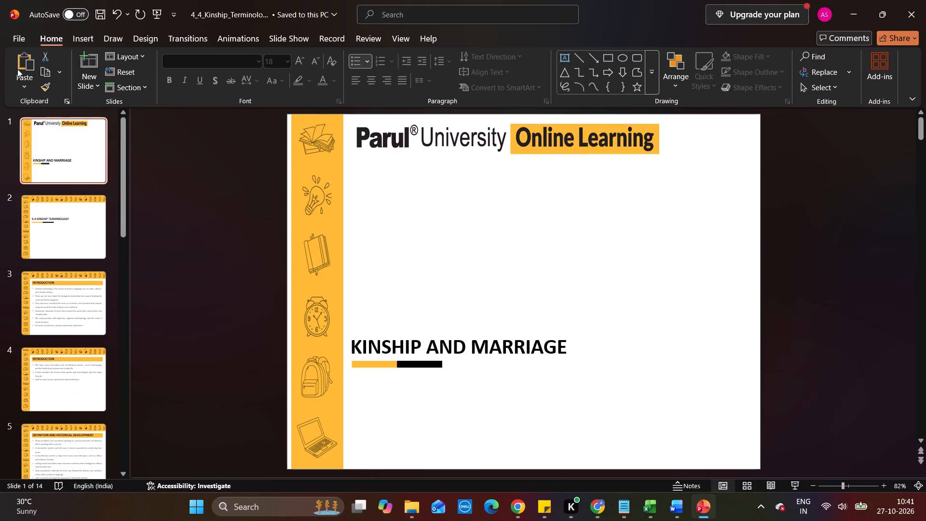
Export the Kinship Terminology presentation as a PDF named 4_4_Kinship_Terminology into the chapter's PPTs PDFs folder.
{"action": "left_click", "coordinate": [6, 43]}
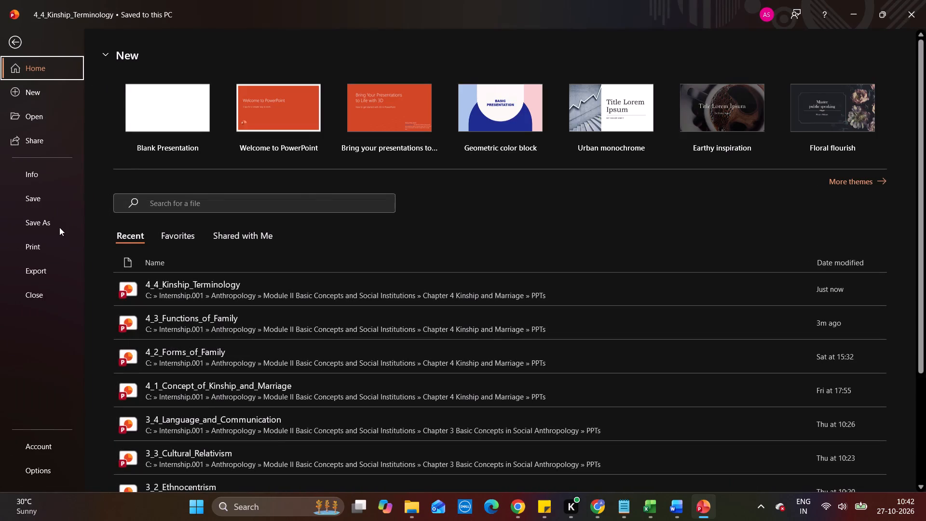
{"action": "left_click", "coordinate": [59, 226]}
{"action": "left_click", "coordinate": [156, 310]}
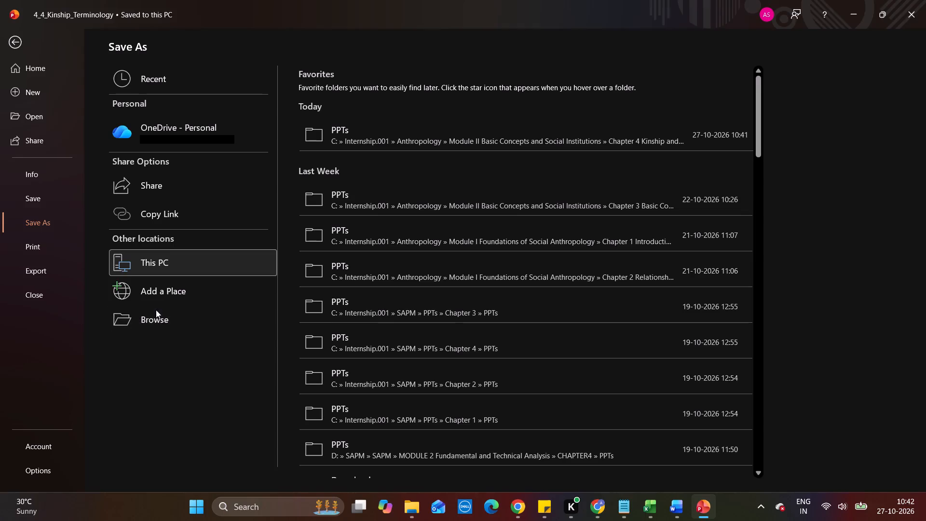
{"action": "scroll", "coordinate": [245, 154], "scroll_direction": "down", "scroll_amount": 3}
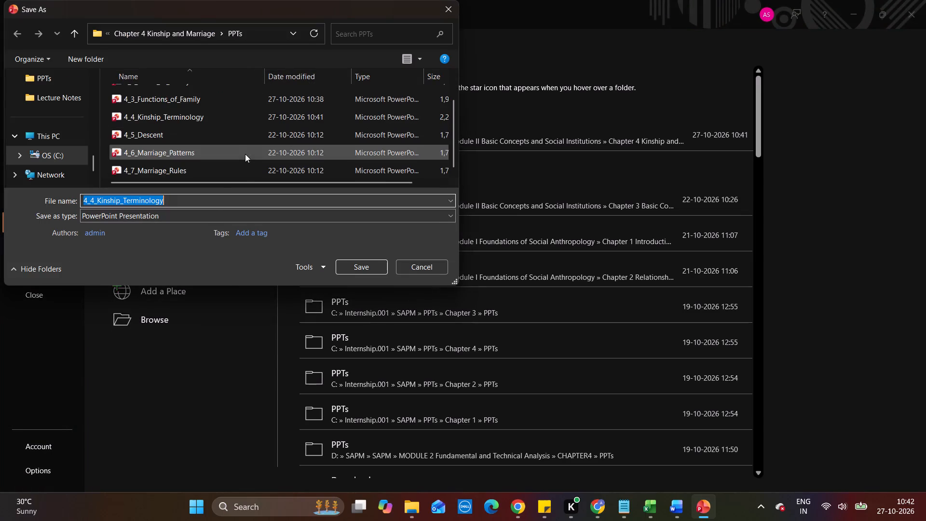
{"action": "left_click", "coordinate": [203, 217]}
{"action": "left_click", "coordinate": [169, 256]}
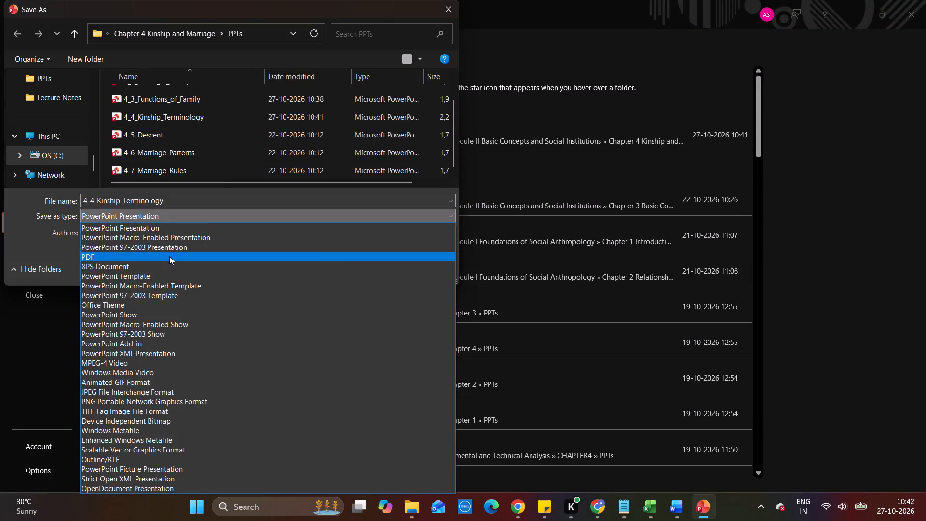
{"action": "left_click_drag", "start_coordinate": [219, 35], "coordinate": [228, 82]}
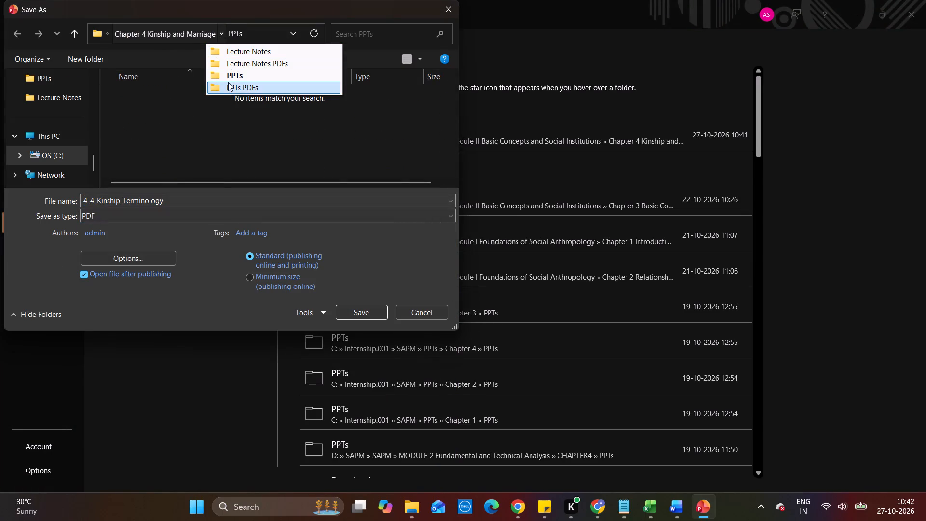
{"action": "left_click_drag", "start_coordinate": [228, 82], "coordinate": [228, 83]}
{"action": "left_click", "coordinate": [228, 83]}
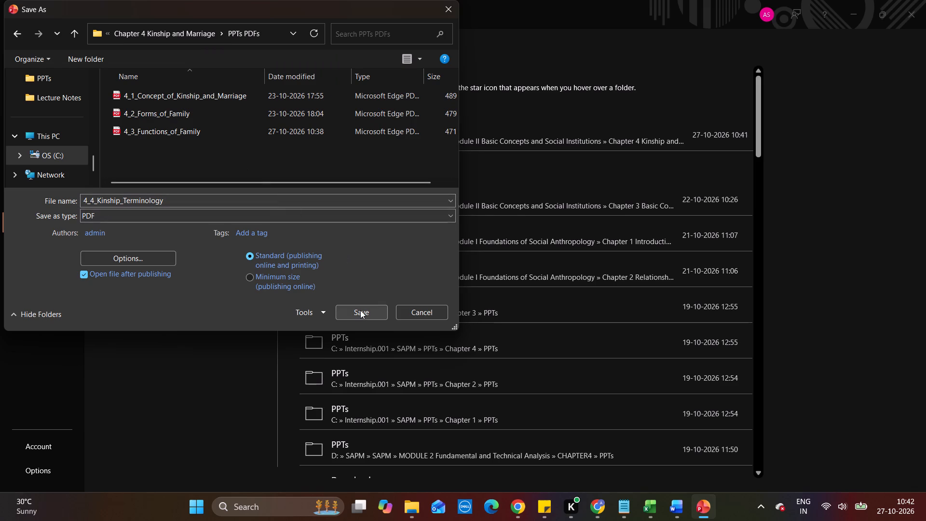
{"action": "left_click", "coordinate": [360, 310]}
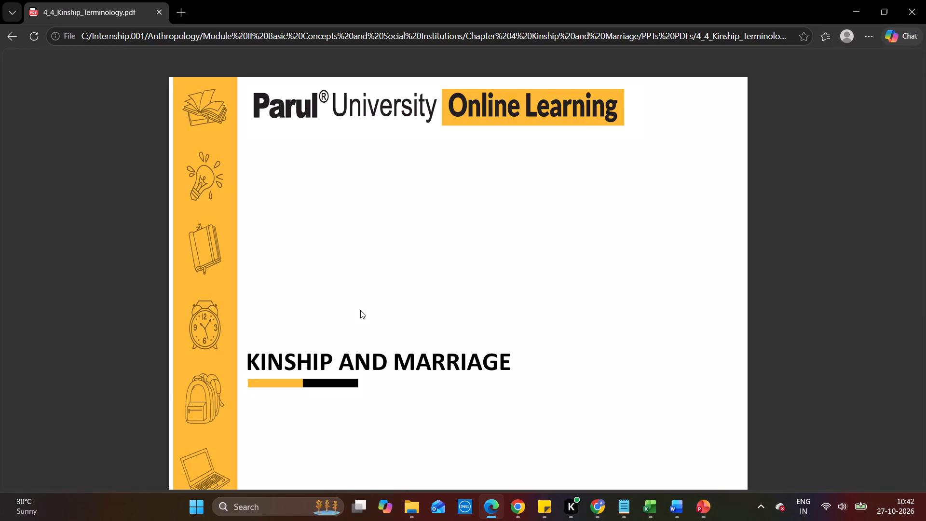
Skim the exported 4_4_Kinship_Terminology PDF through to the Key Takeaways page and close it.
{"action": "scroll", "coordinate": [360, 310], "scroll_direction": "down", "scroll_amount": 13}
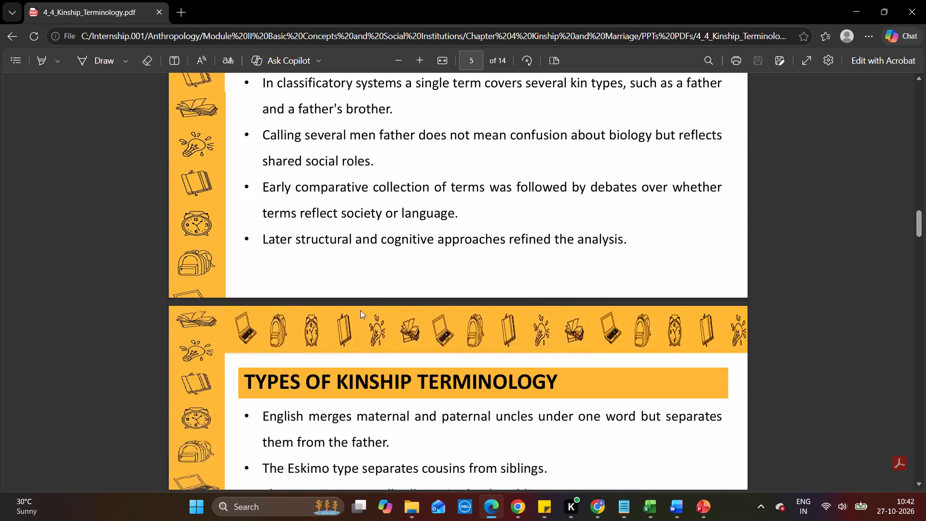
{"action": "scroll", "coordinate": [360, 310], "scroll_direction": "down", "scroll_amount": 5}
{"action": "scroll", "coordinate": [360, 310], "scroll_direction": "up", "scroll_amount": 5}
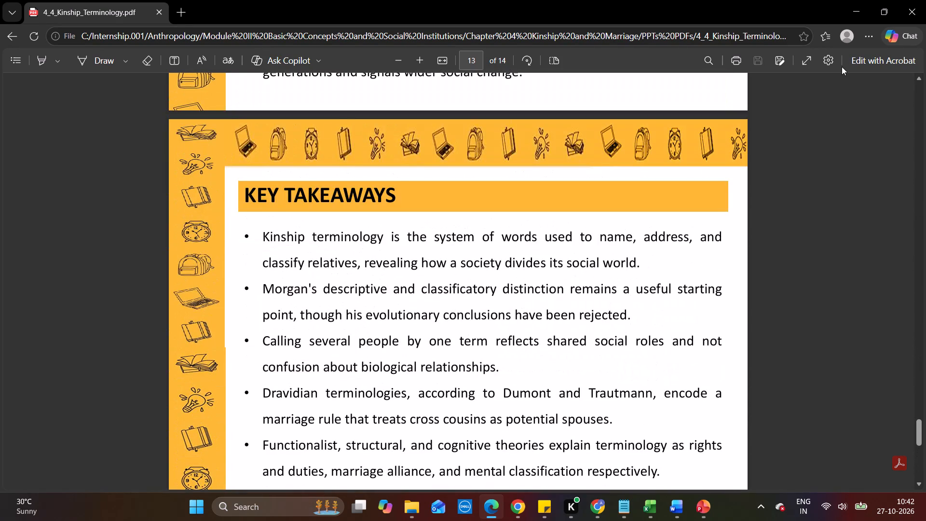
{"action": "left_click", "coordinate": [842, 67]}
{"action": "left_click", "coordinate": [925, 0]}
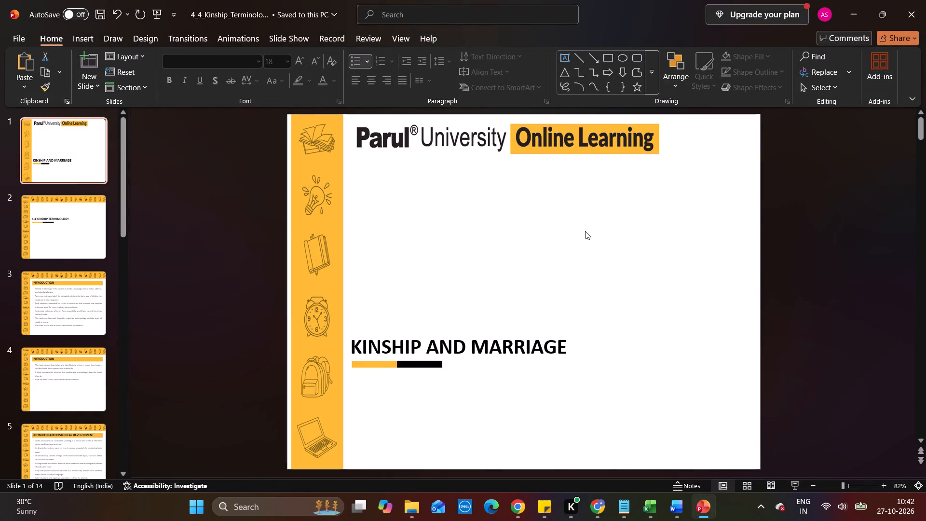
Save the Kinship Terminology presentation once more and close it.
{"action": "scroll", "coordinate": [337, 277], "scroll_direction": "down", "scroll_amount": 1}
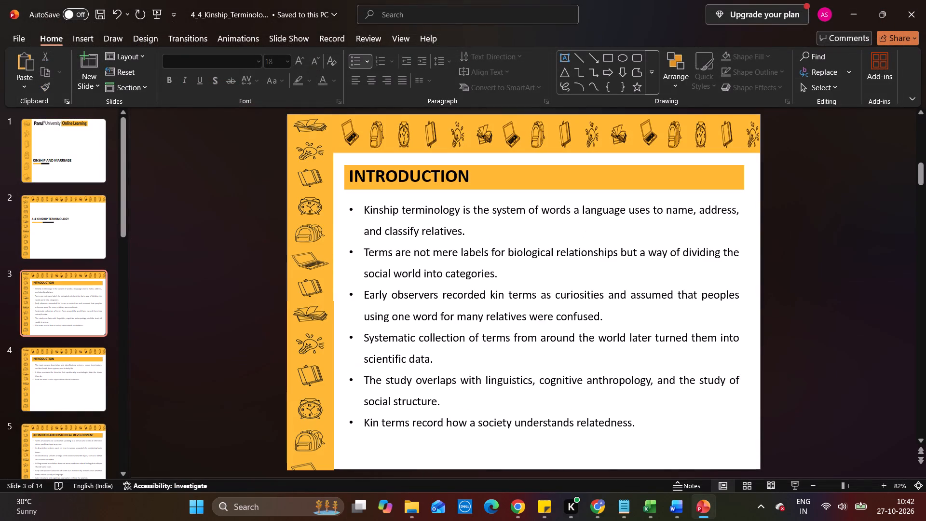
{"action": "key", "text": "ctrl+s"}
{"action": "left_click", "coordinate": [918, 0]}
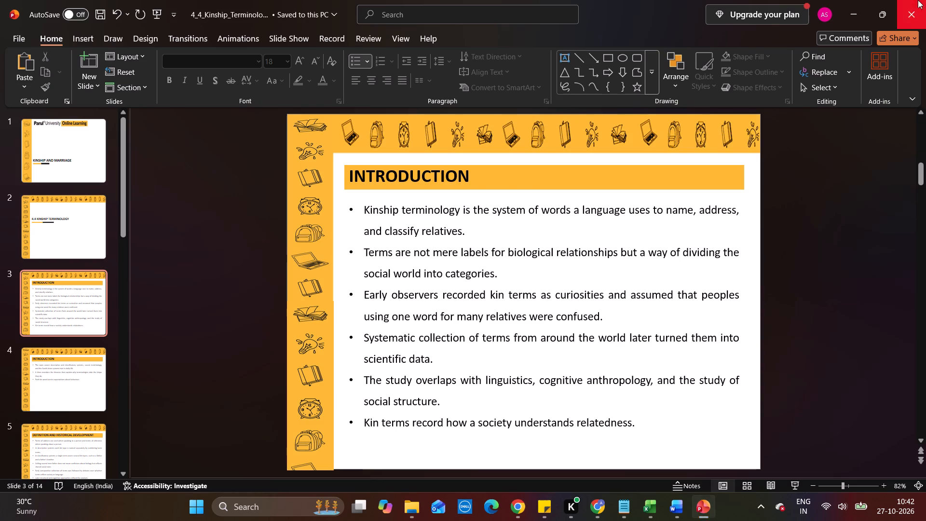
Open the 4_5_Descent presentation from the Chapter 4 PPTs folder.
{"action": "double_click", "coordinate": [251, 182]}
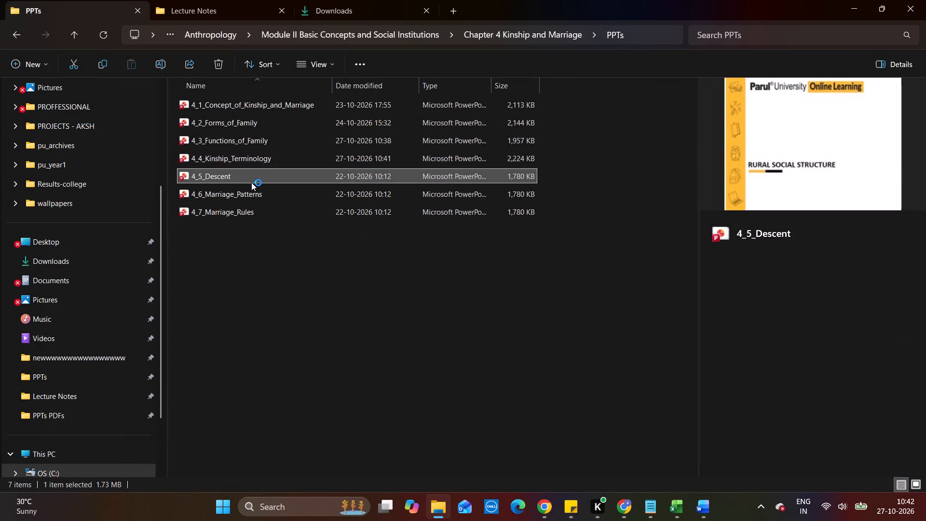
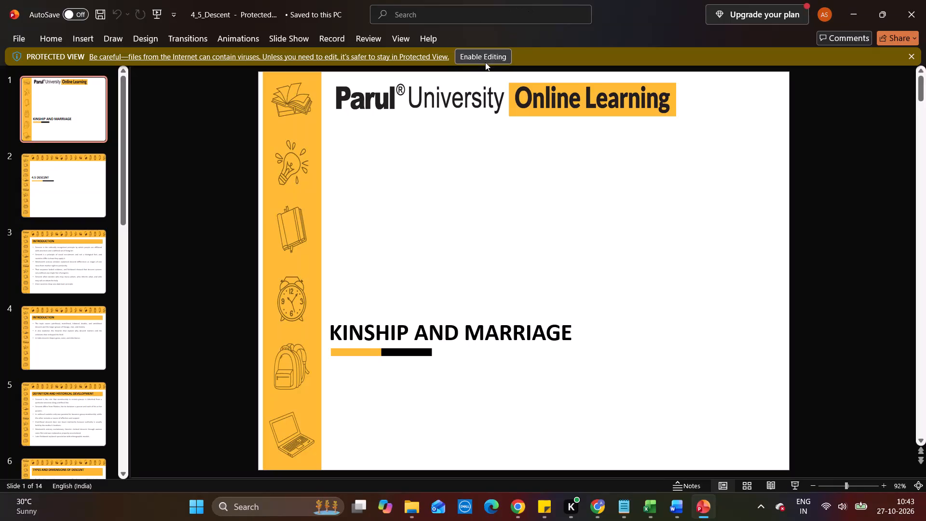
Enable editing of the 4_5_Descent presentation.
{"action": "left_click", "coordinate": [485, 55]}
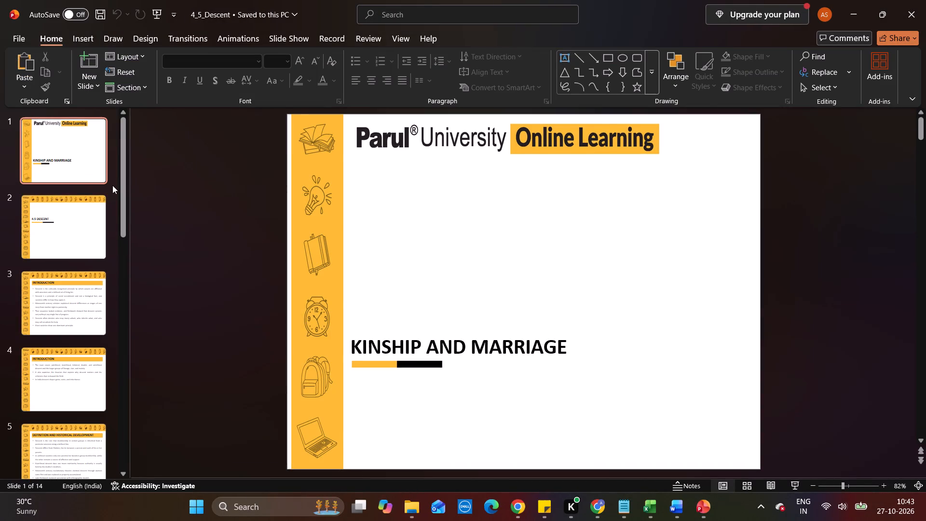
On the Types and Dimensions of Descent slide, shrink the title box to one line and move the bullet text up directly beneath it.
{"action": "key", "text": "Down"}
{"action": "key", "text": "Down"}
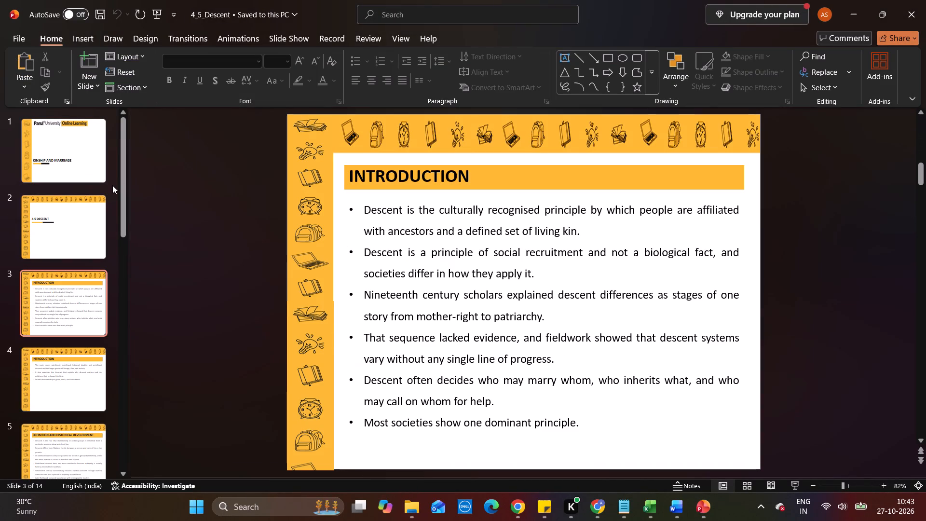
{"action": "key", "text": "Down"}
{"action": "key", "text": "Down"}
{"action": "key", "text": "Down"}
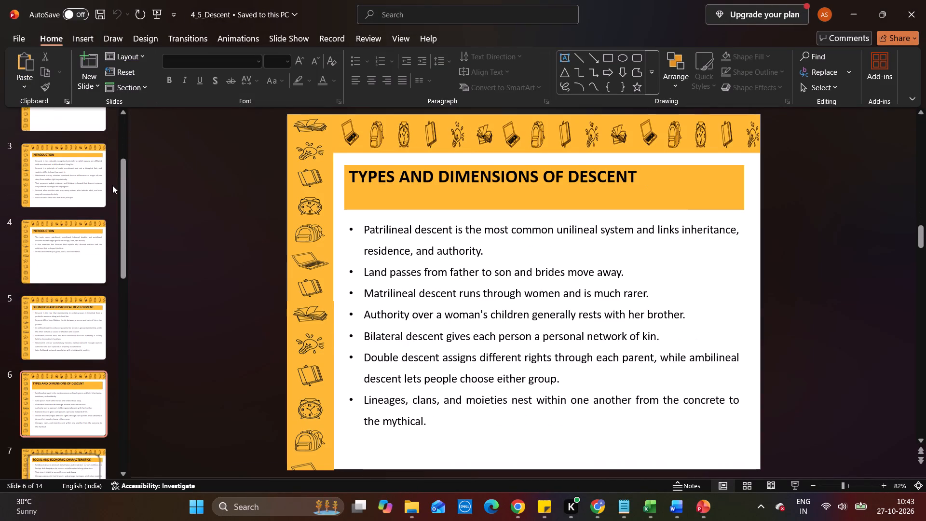
{"action": "left_click", "coordinate": [555, 205]}
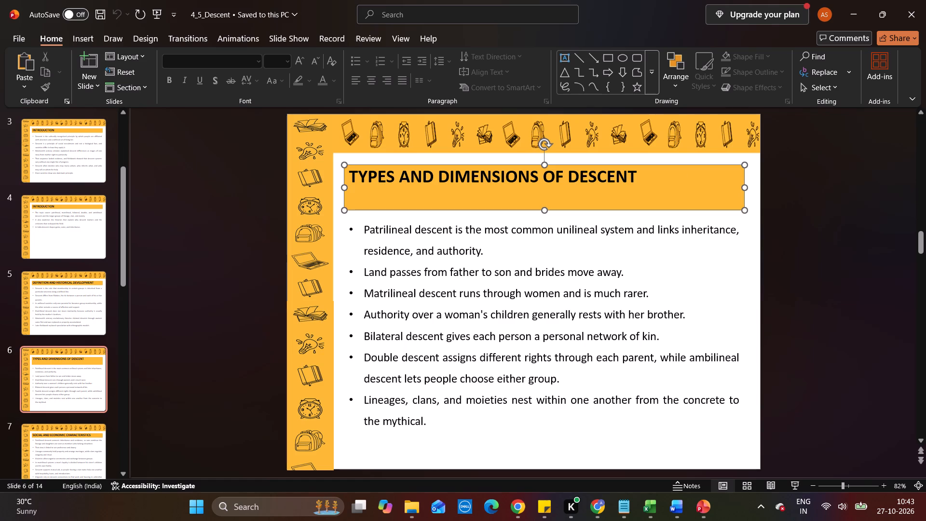
{"action": "left_click_drag", "start_coordinate": [745, 210], "coordinate": [745, 189]}
{"action": "left_click", "coordinate": [638, 255]}
{"action": "left_click_drag", "start_coordinate": [605, 214], "coordinate": [605, 190]}
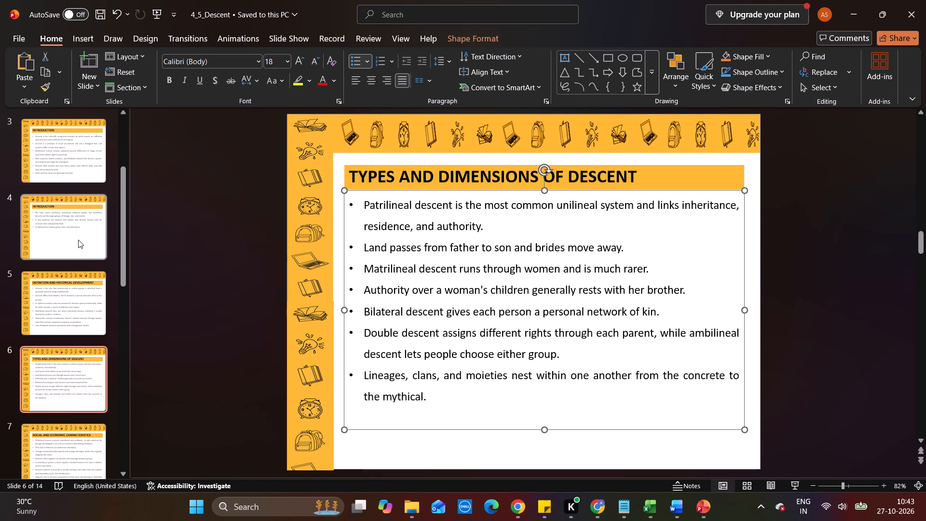
Delete the three-panel illustration from the Phases in the Study of Descent slide.
{"action": "left_click", "coordinate": [78, 240]}
{"action": "key", "text": "Right"}
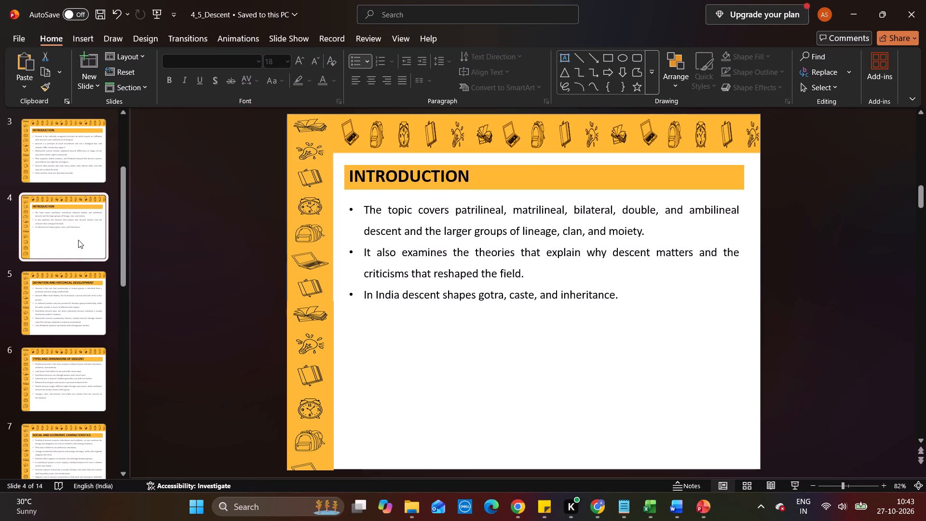
{"action": "key", "text": "Down"}
{"action": "key", "text": "Down"}
{"action": "key", "text": "Down"}
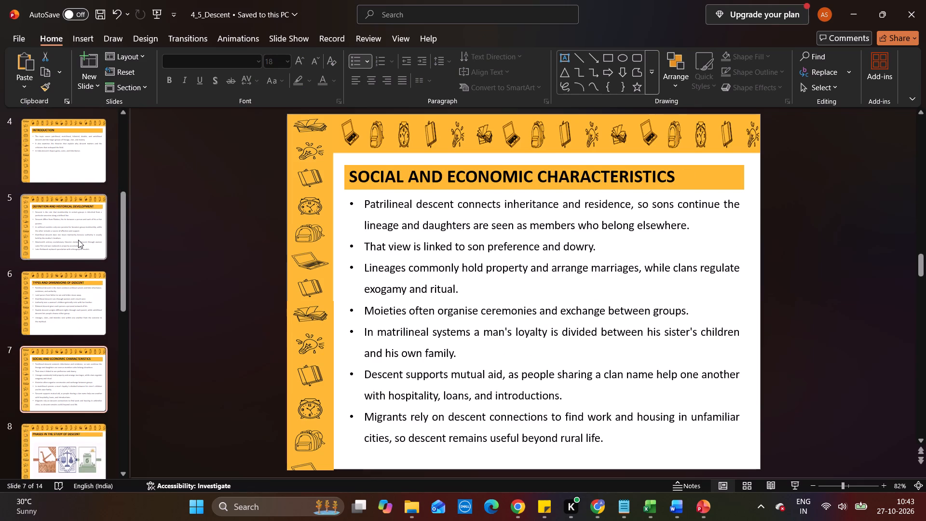
{"action": "key", "text": "Down"}
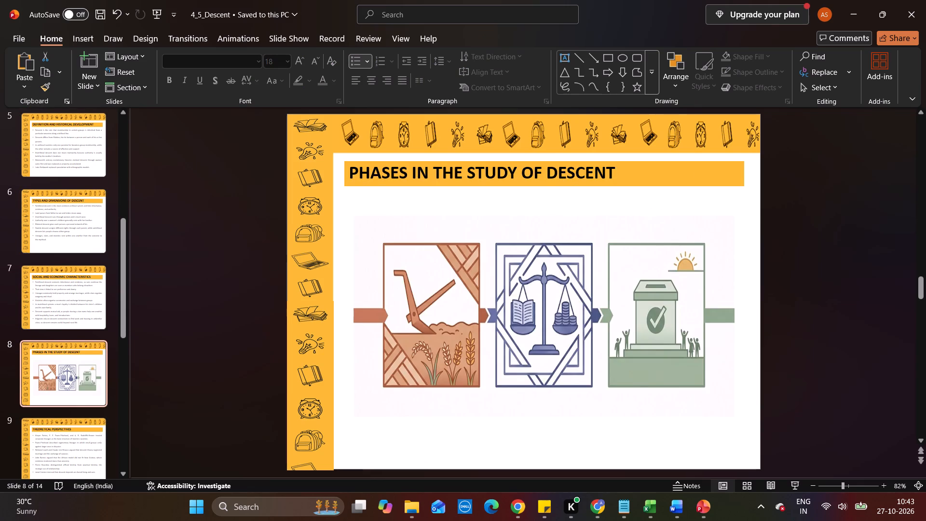
{"action": "left_click", "coordinate": [453, 302]}
{"action": "key", "text": "BackSpace"}
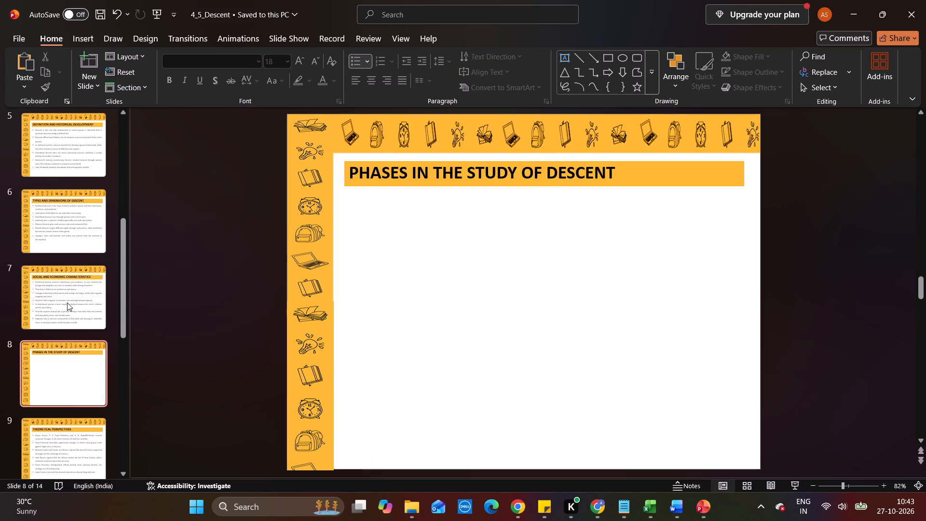
Check the remaining slides to the end and nudge the Key Takeaways bullet text slightly up toward its title.
{"action": "left_click", "coordinate": [67, 302]}
{"action": "key", "text": "Down"}
{"action": "key", "text": "Down"}
{"action": "key", "text": "Down"}
{"action": "key", "text": "Down"}
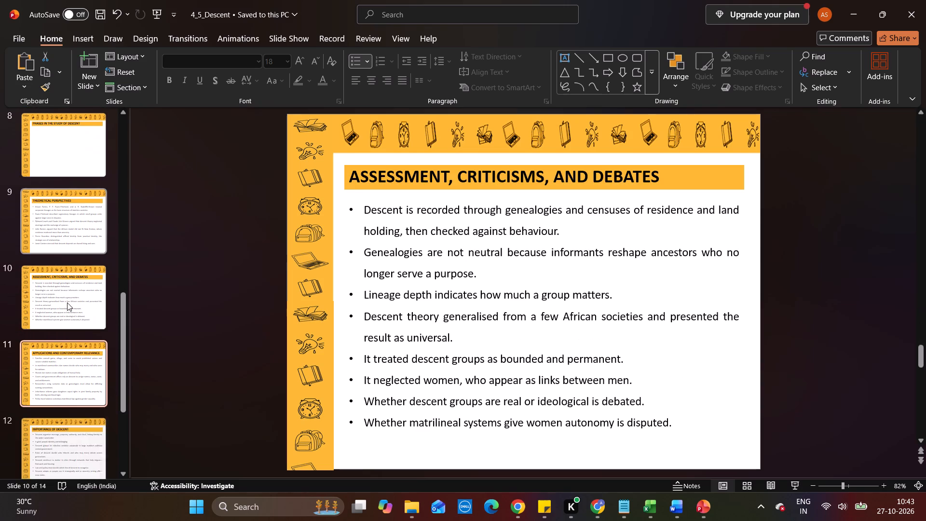
{"action": "key", "text": "Down"}
{"action": "key", "text": "Down"}
{"action": "key", "text": "Down"}
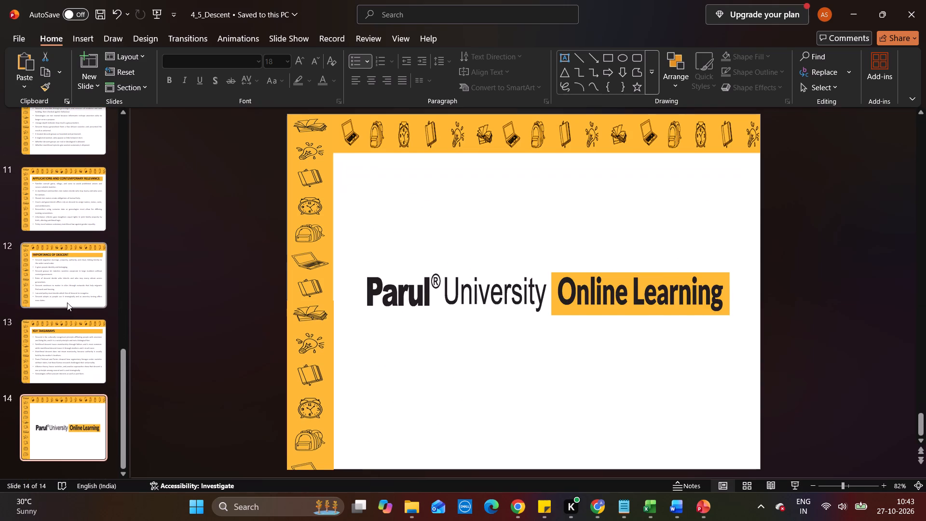
{"action": "key", "text": "Up"}
{"action": "key", "text": "Up"}
{"action": "key", "text": "Down"}
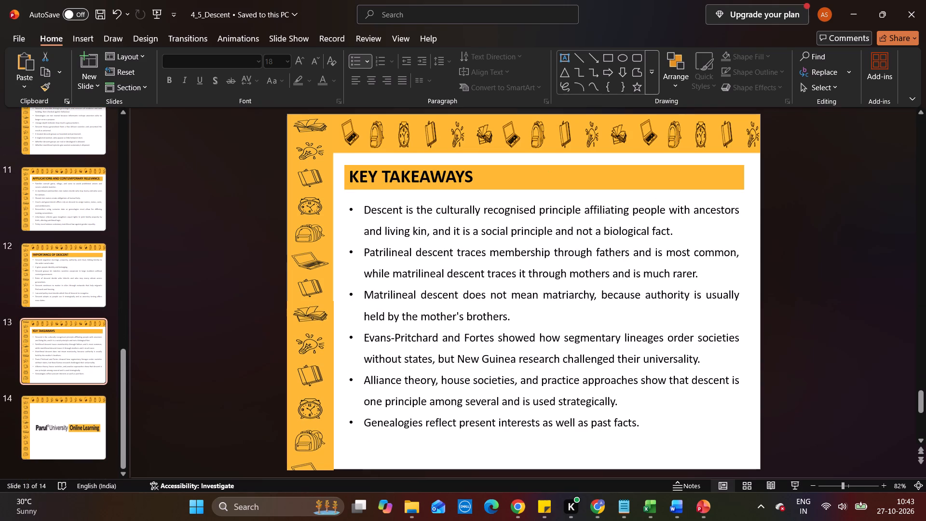
{"action": "left_click", "coordinate": [464, 302]}
{"action": "left_click", "coordinate": [495, 195]}
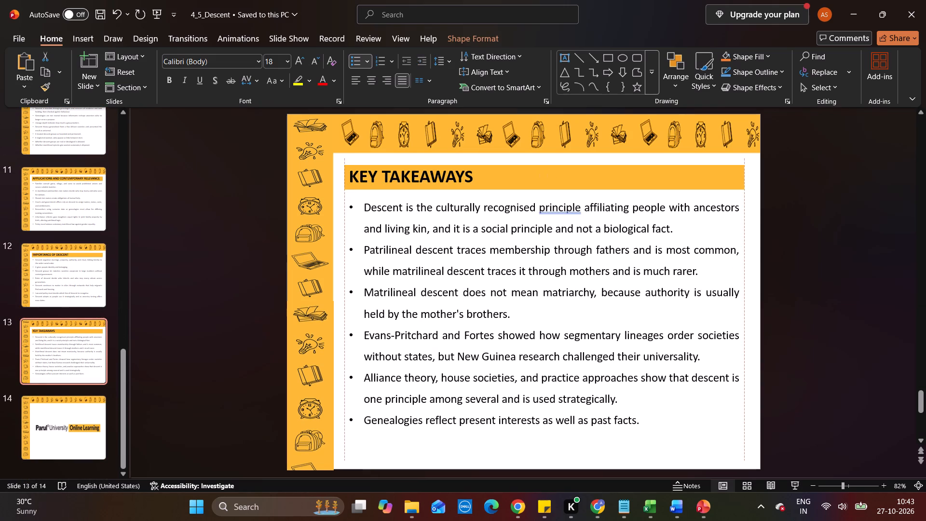
Move the bullet text on the Assessment, Criticisms, and Debates slide up against the title bar.
{"action": "left_click", "coordinate": [67, 278]}
{"action": "key", "text": "Up"}
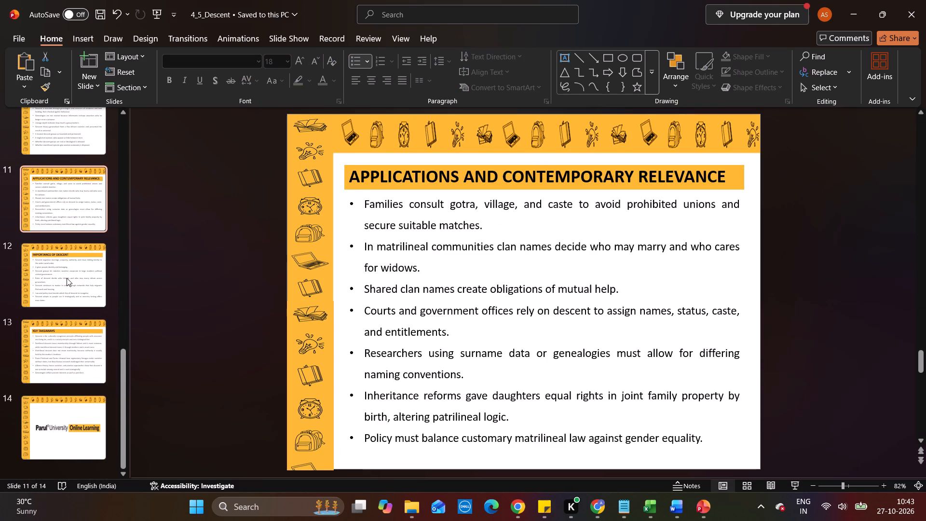
{"action": "key", "text": "Up"}
{"action": "key", "text": "Up"}
{"action": "key", "text": "Down"}
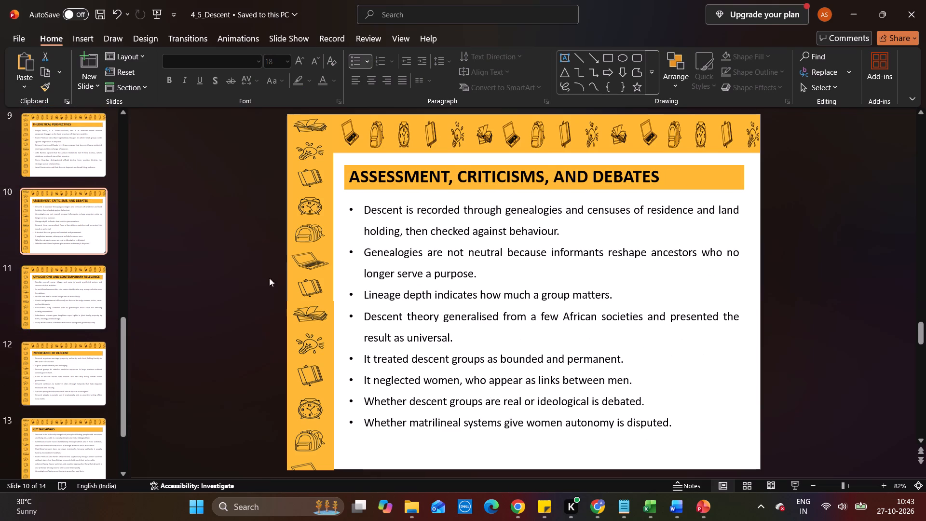
{"action": "left_click", "coordinate": [489, 294]}
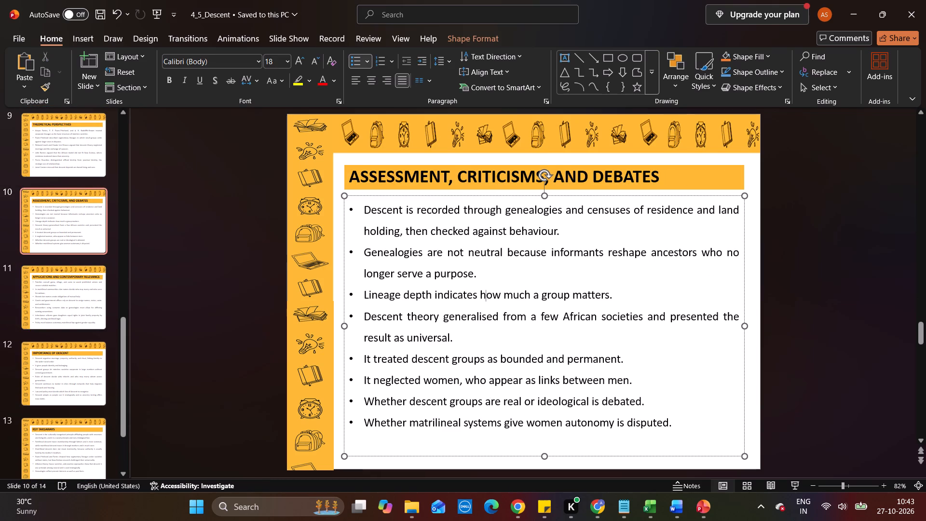
{"action": "left_click_drag", "start_coordinate": [518, 196], "coordinate": [518, 192]}
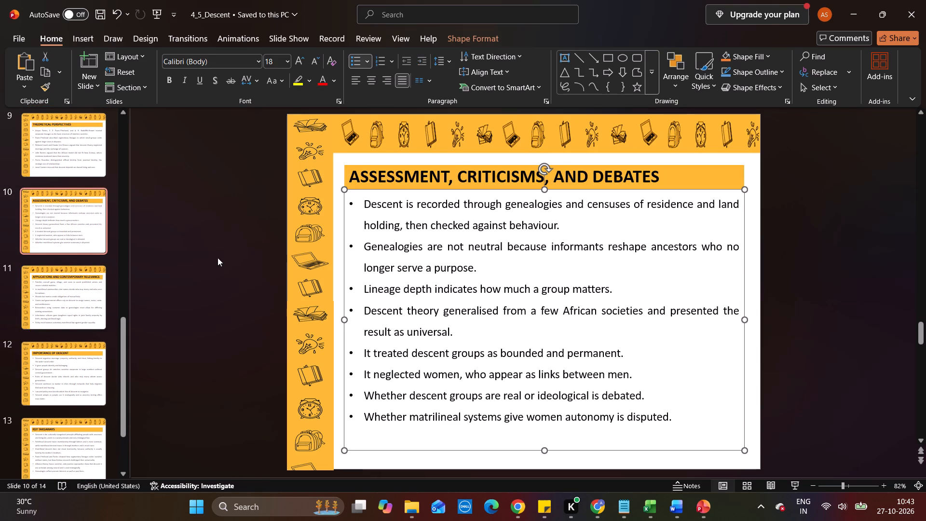
Move the bullet text on the Theoretical Perspectives slide up against the title bar.
{"action": "left_click", "coordinate": [34, 238]}
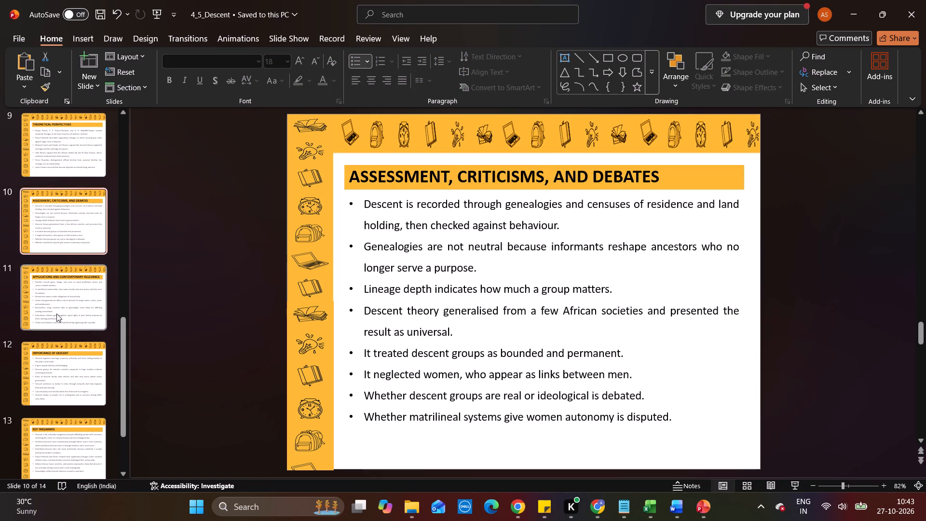
{"action": "left_click", "coordinate": [56, 314]}
{"action": "left_click", "coordinate": [87, 150]}
{"action": "scroll", "coordinate": [87, 150], "scroll_direction": "up", "scroll_amount": 1}
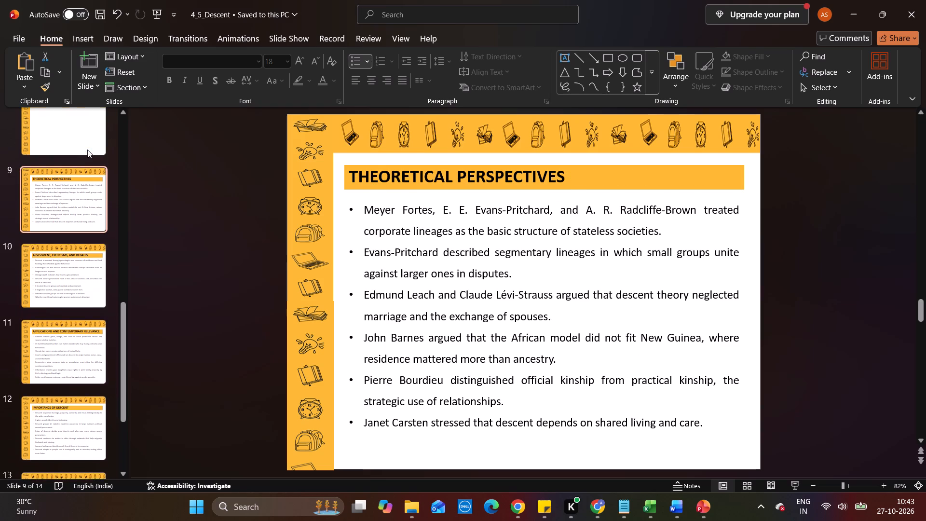
{"action": "scroll", "coordinate": [87, 150], "scroll_direction": "up", "scroll_amount": 1}
{"action": "left_click", "coordinate": [491, 269]}
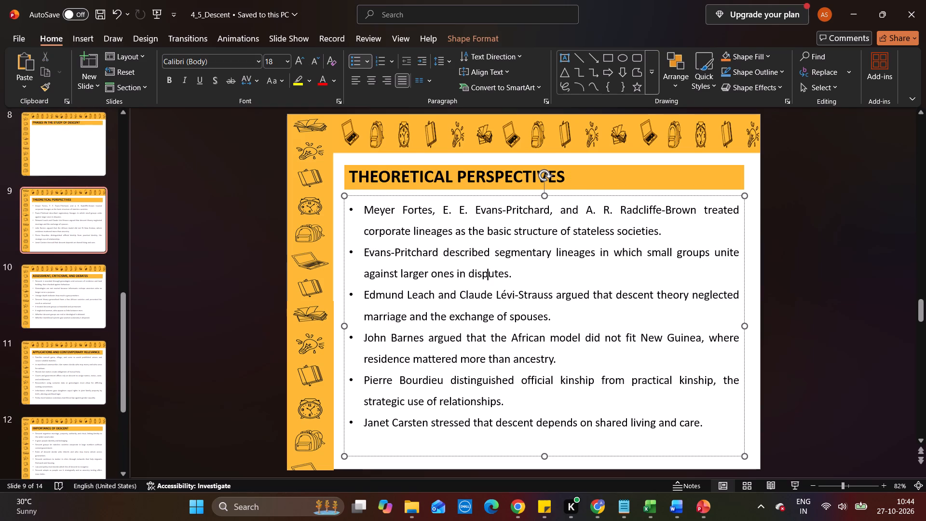
{"action": "left_click", "coordinate": [517, 196]}
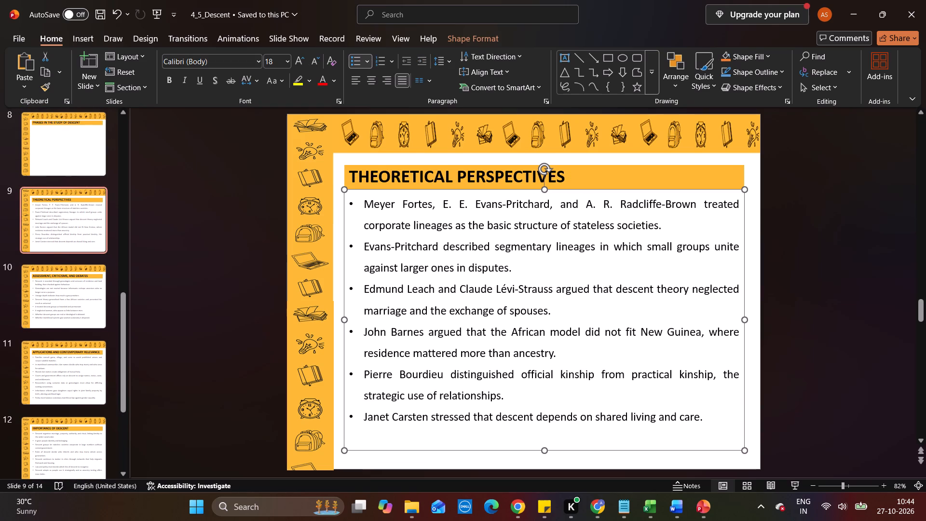
Select the emptied Phases in the Study of Descent slide and open the 4_5_Descent document from the Chapter 4 Lecture Notes folder.
{"action": "scroll", "coordinate": [31, 241], "scroll_direction": "up", "scroll_amount": 1}
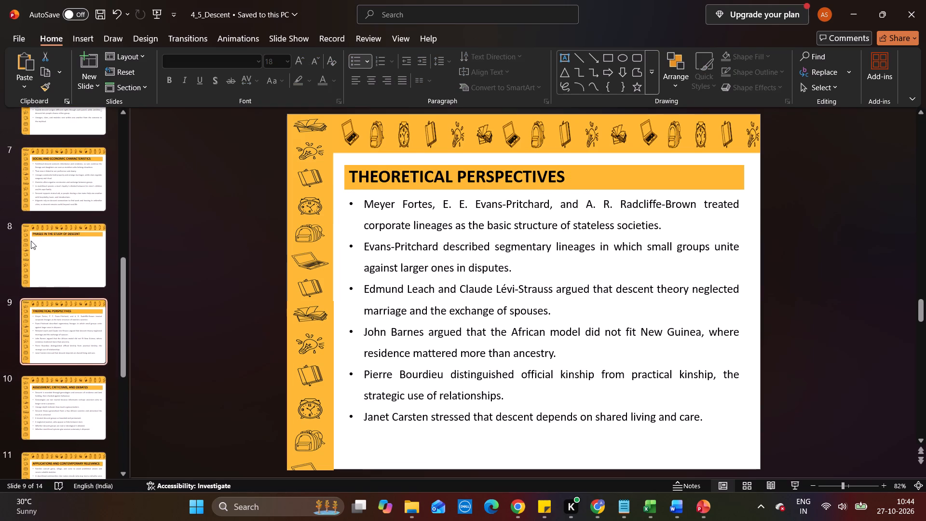
{"action": "left_click", "coordinate": [64, 273]}
{"action": "left_click", "coordinate": [417, 517]}
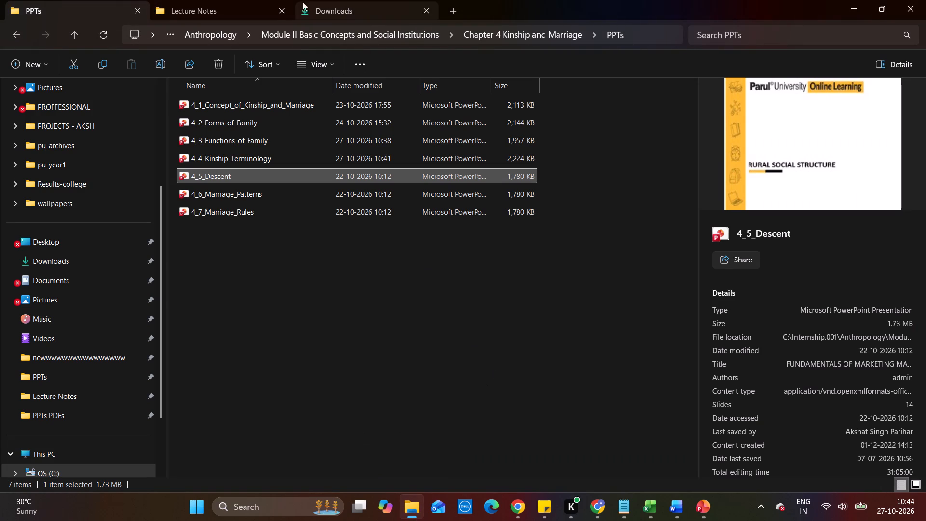
{"action": "left_click", "coordinate": [259, 2]}
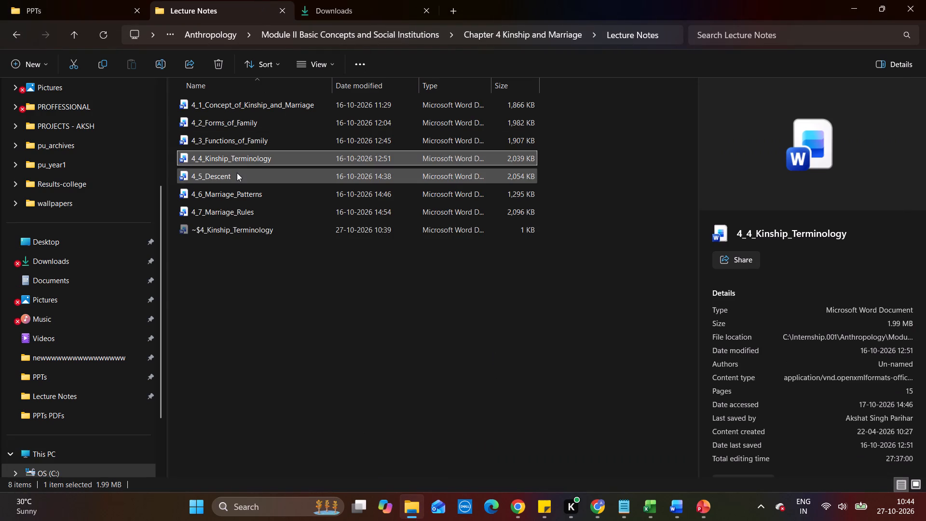
{"action": "double_click", "coordinate": [237, 173]}
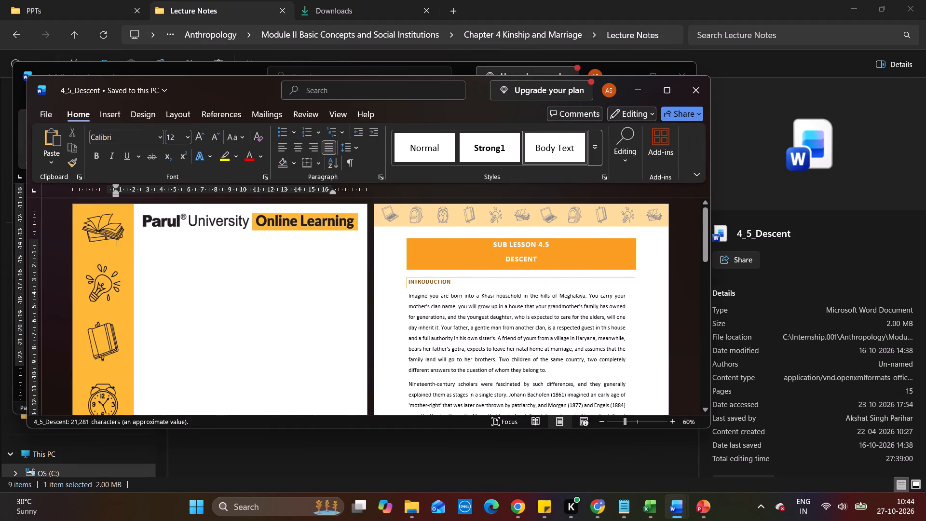
Copy the Evolution of Descent Study diagram (Fig-2) from the Descent lecture notes and minimize the document.
{"action": "scroll", "coordinate": [384, 270], "scroll_direction": "down", "scroll_amount": 4}
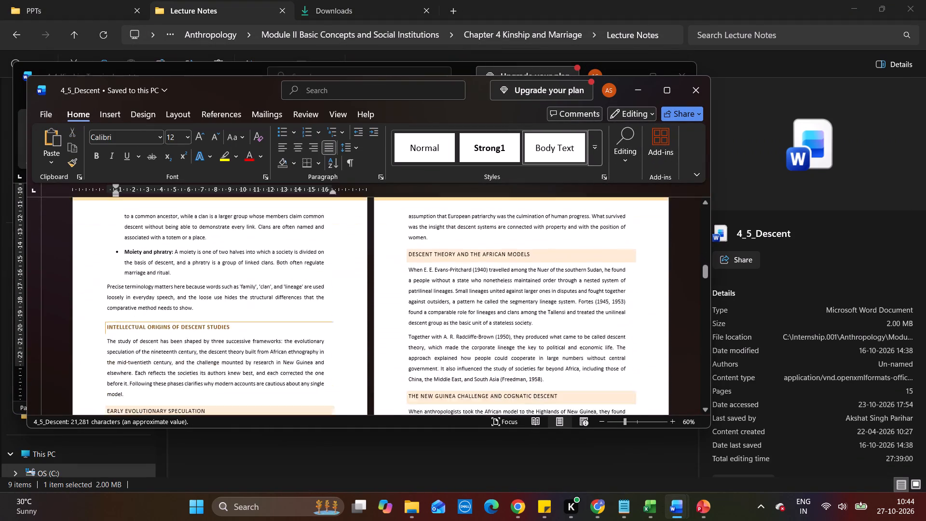
{"action": "scroll", "coordinate": [384, 270], "scroll_direction": "down", "scroll_amount": 3}
{"action": "left_click", "coordinate": [266, 310]}
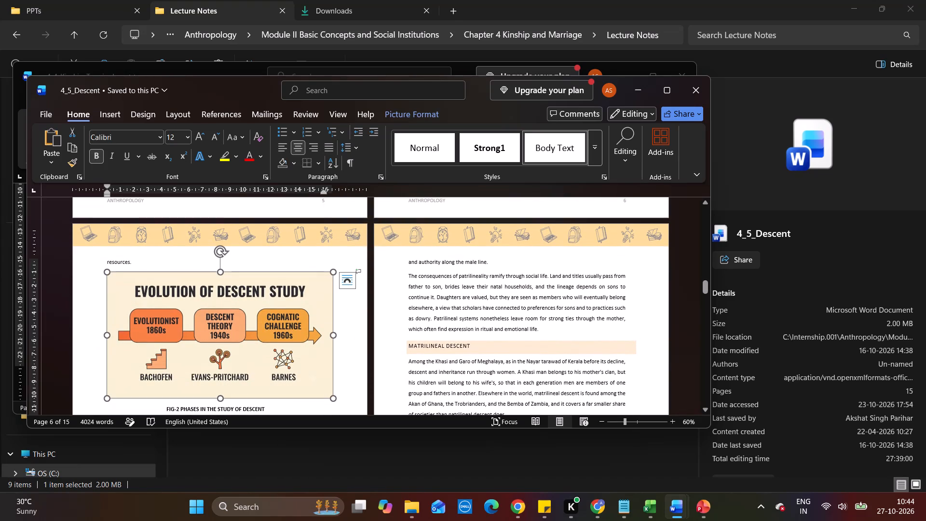
{"action": "key", "text": "ctrl+c"}
{"action": "key", "text": "ctrl+c"}
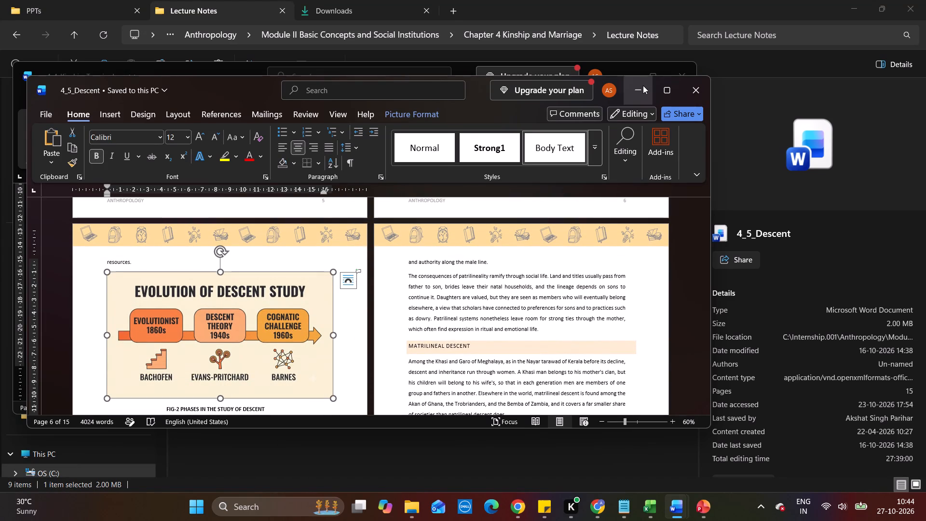
{"action": "left_click", "coordinate": [643, 85]}
Close the 4_4_Kinship_Terminology lecture notes document without saving changes.
{"action": "left_click", "coordinate": [687, 66]}
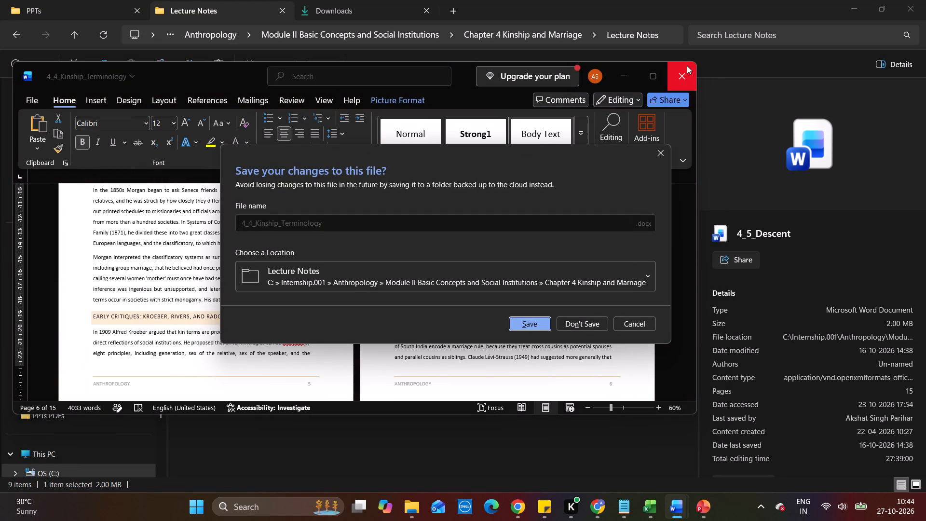
{"action": "left_click", "coordinate": [577, 327]}
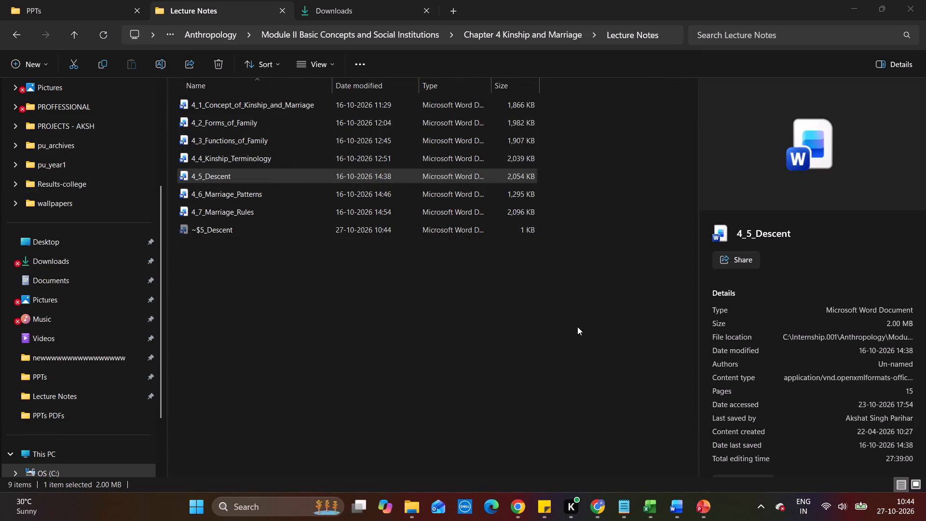